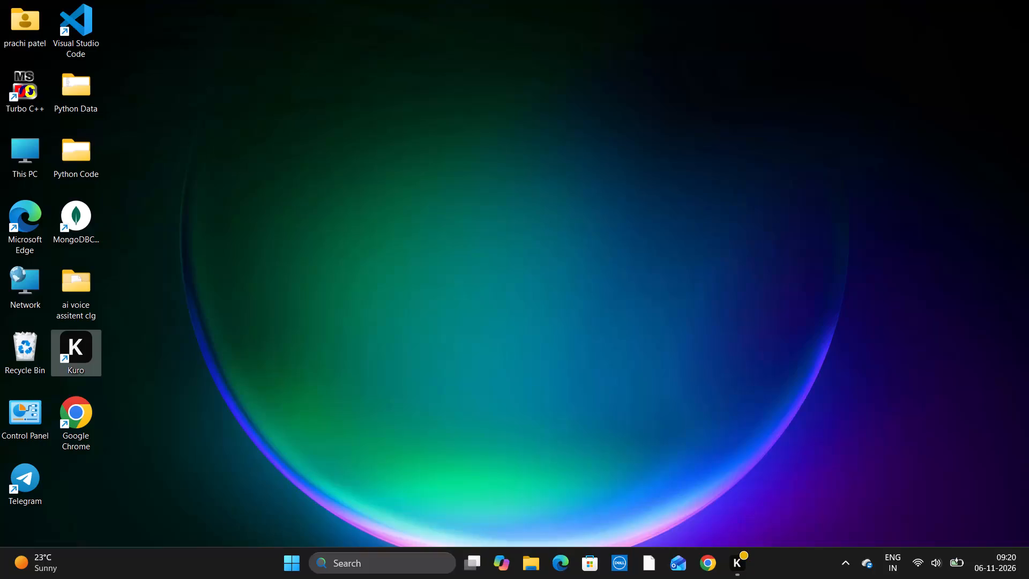
left_click(356, 556)
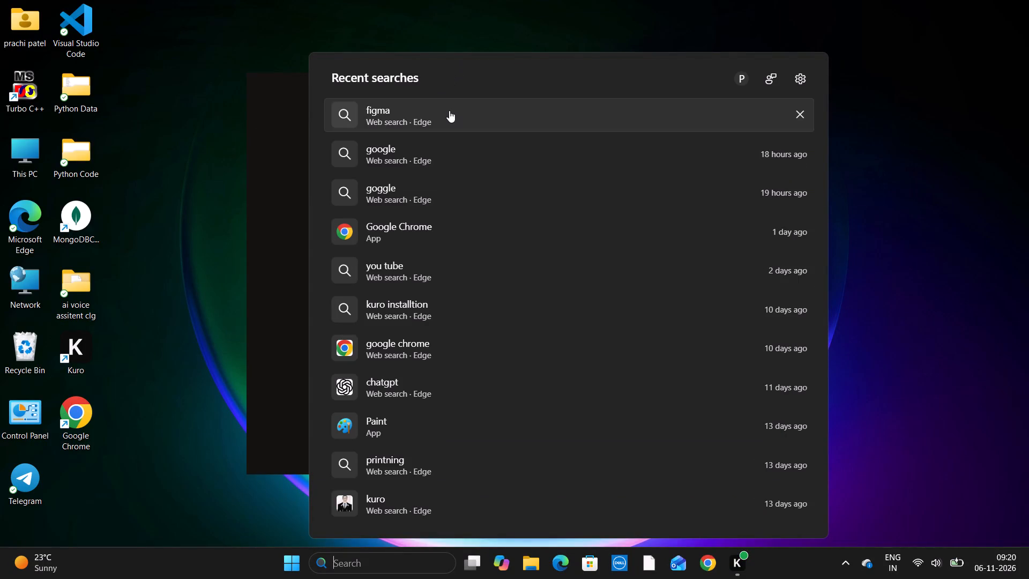
double_click(449, 115)
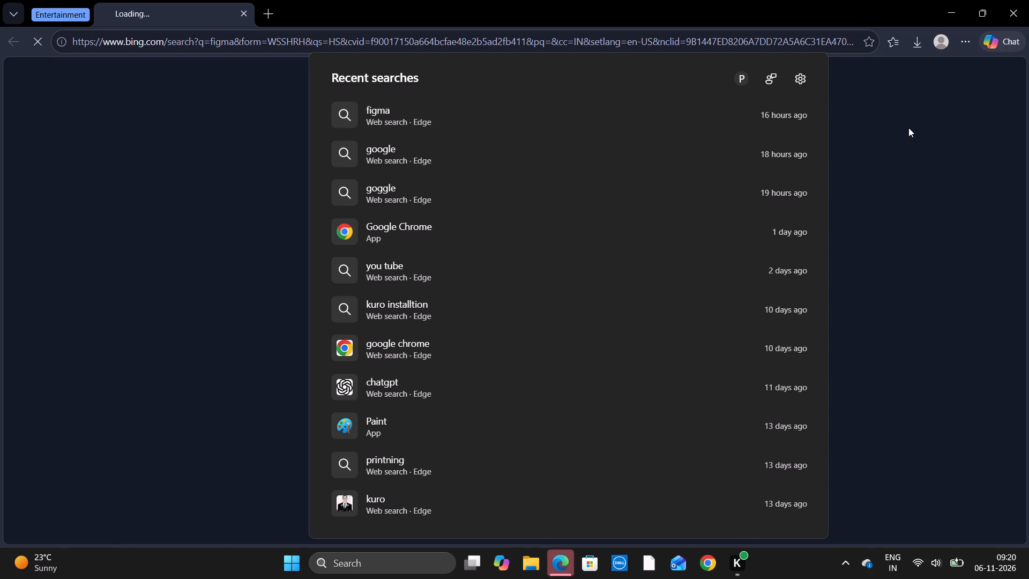
left_click(922, 342)
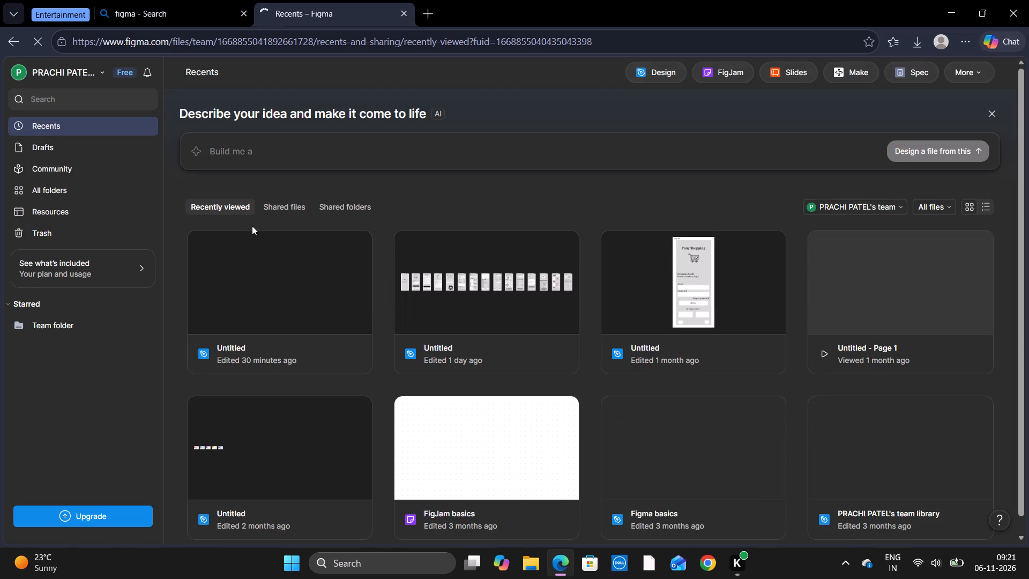
double_click(278, 273)
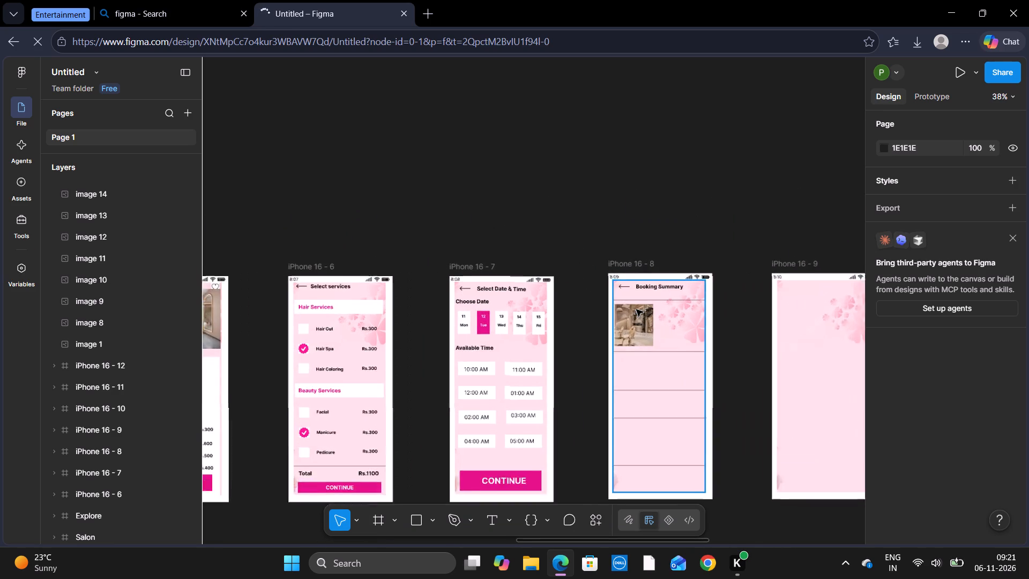
Add the text "Velora Beauty" in Inter Bold, size 20, beside the salon photo on the Booking Summary screen.
scroll(636, 309, "down", 1)
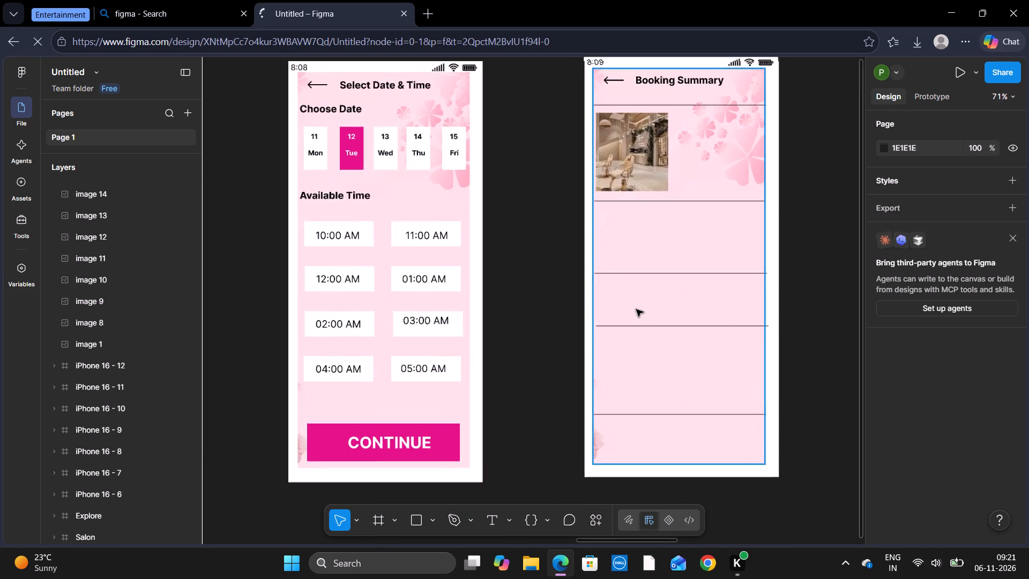
scroll(636, 309, "left", 1)
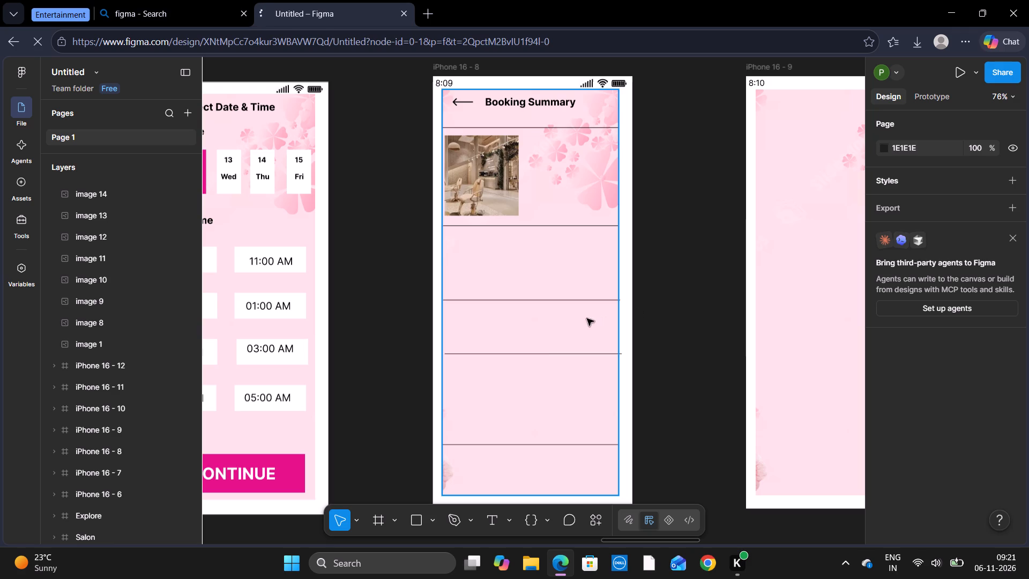
left_click(495, 518)
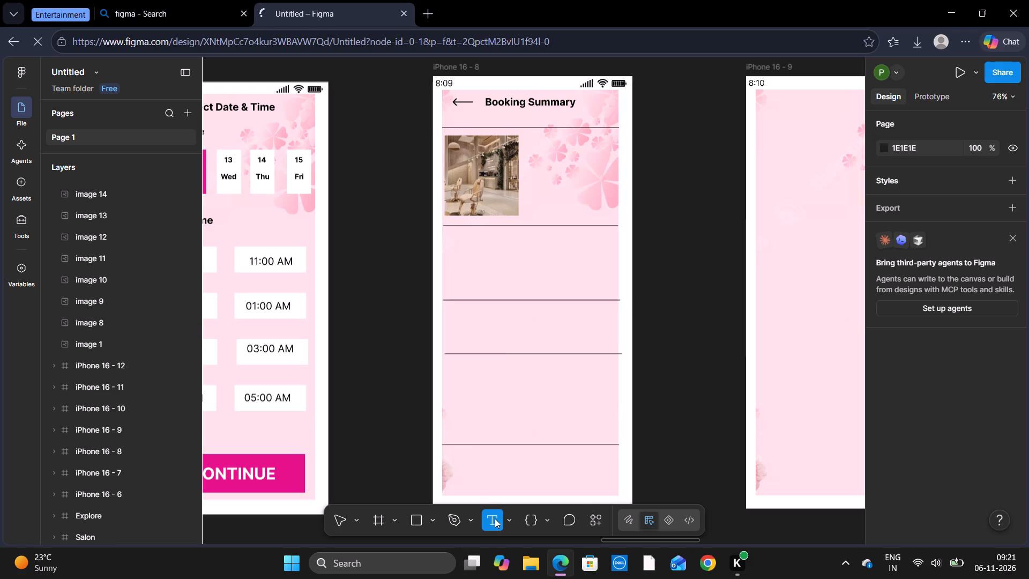
left_click(537, 146)
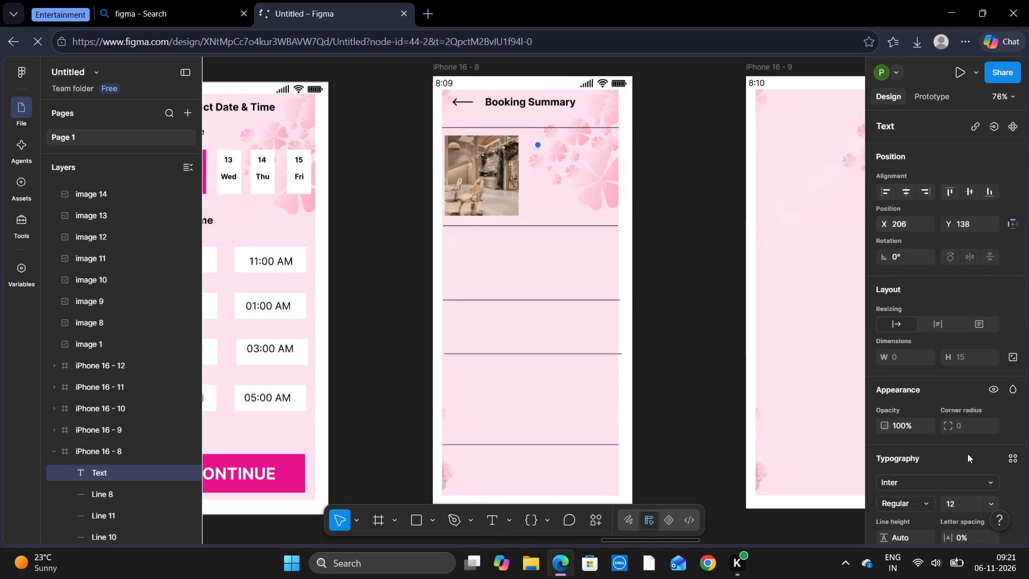
left_click(991, 497)
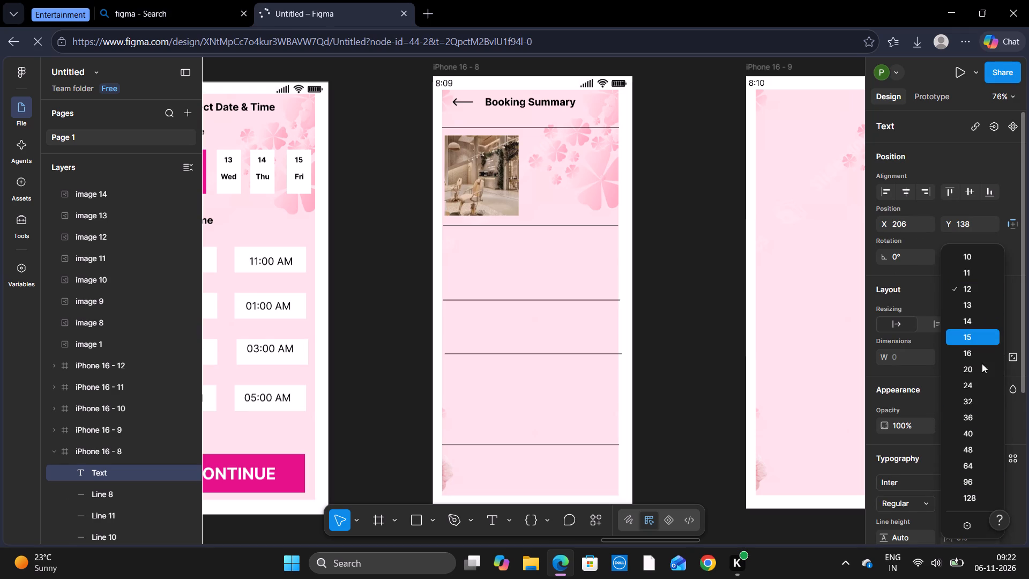
left_click(982, 372)
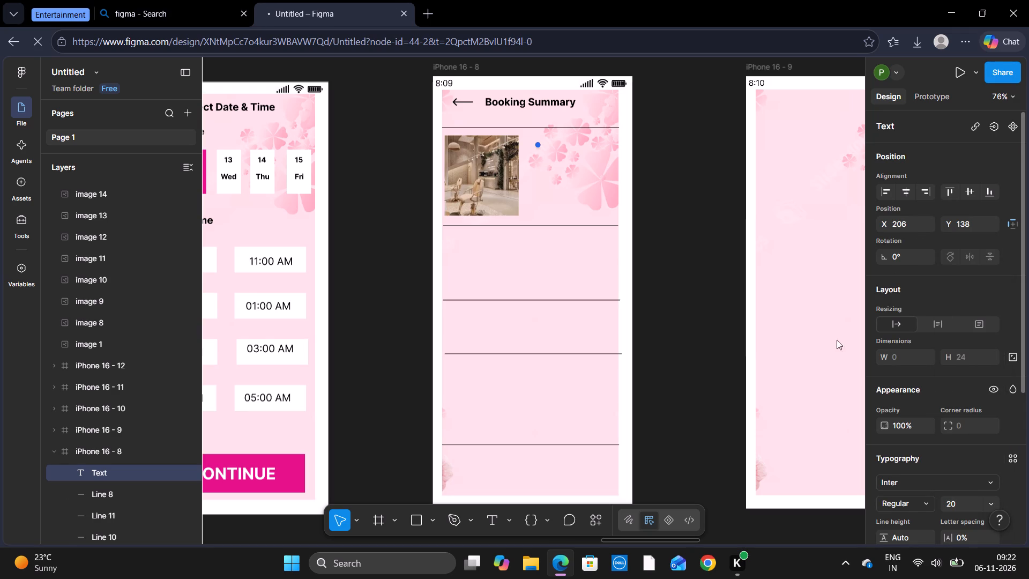
left_click(924, 503)
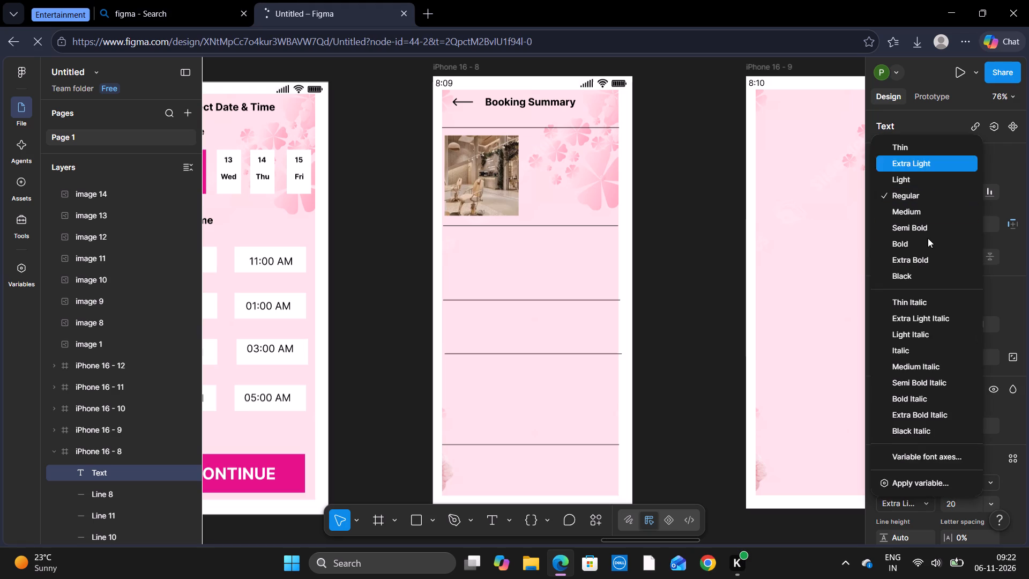
left_click(928, 240)
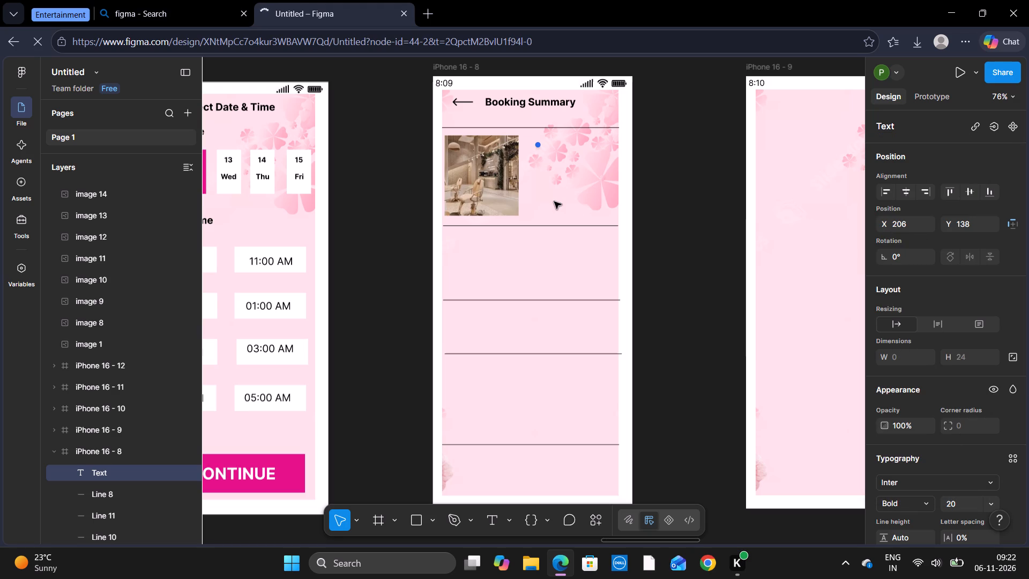
key("shift+v")
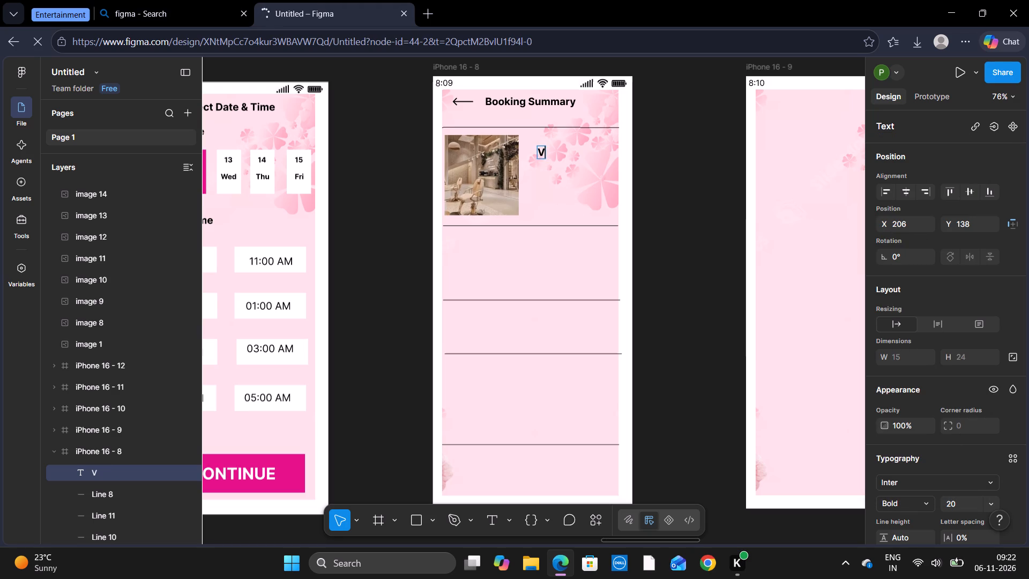
type("elora")
key("space")
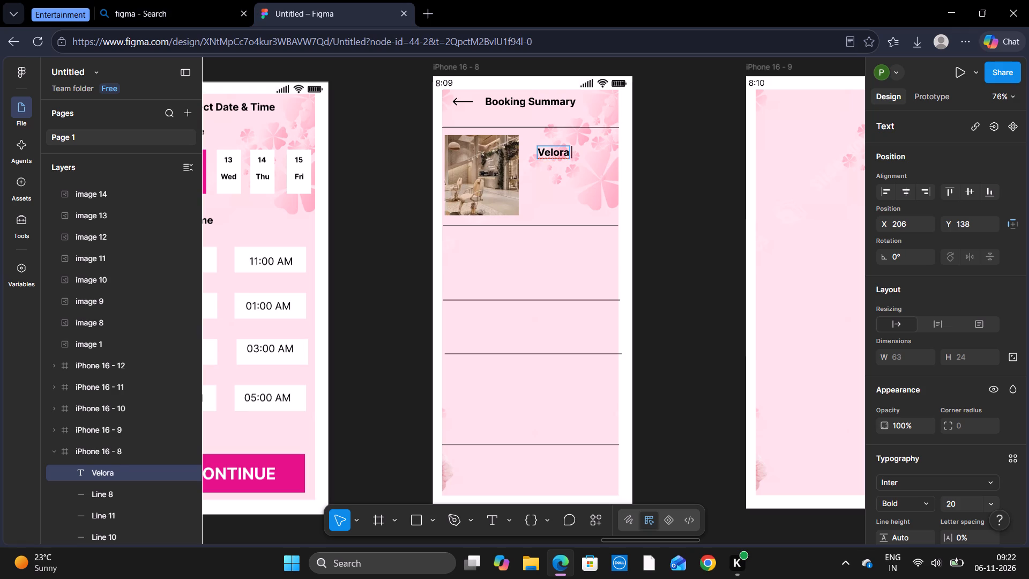
type("Beauty")
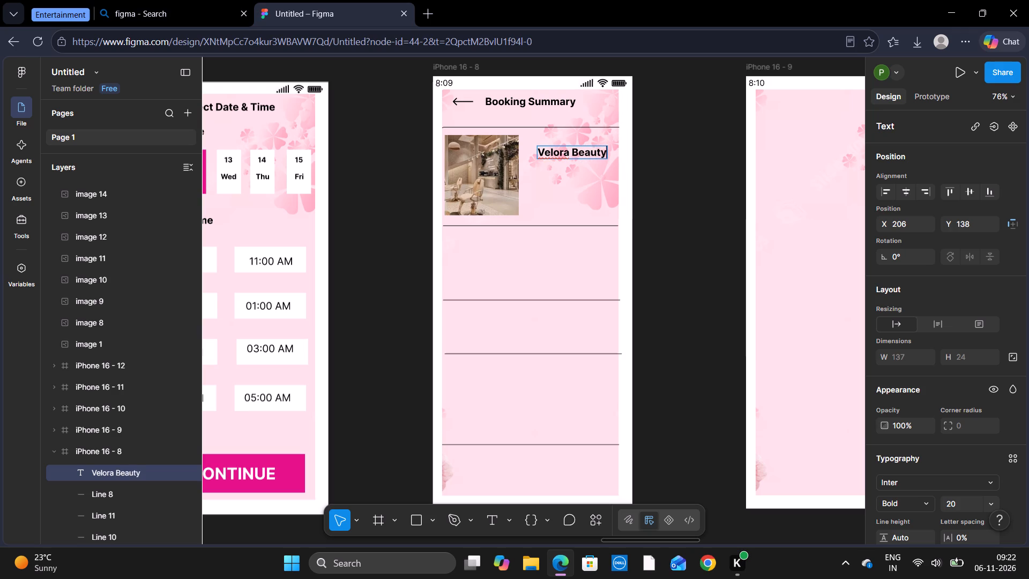
Add "Salon" as a second line of the salon name, indented with spaces to sit centred beneath "Velora Beauty".
key("Return")
key("space")
key("space")
key("space")
key("space")
key("space")
key("space")
key("space")
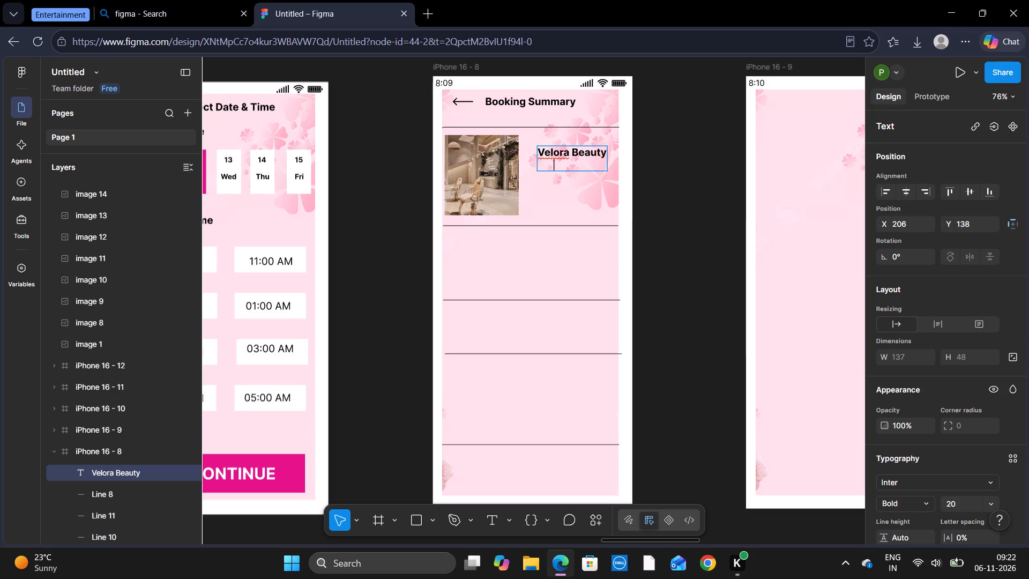
type("S")
type("alon")
left_click(556, 164)
key("space")
left_click(663, 191)
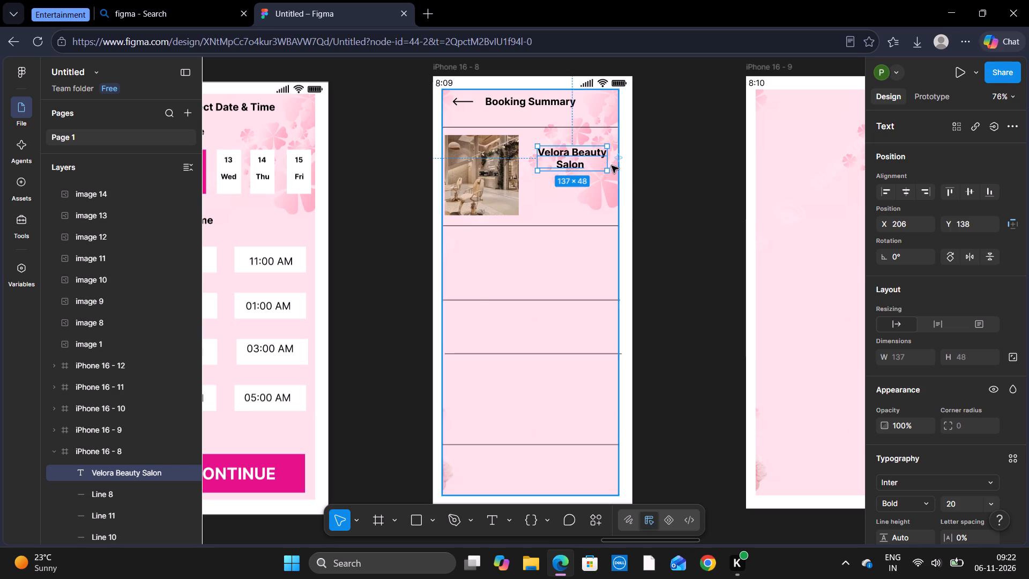
Move the "Velora Beauty Salon" text to about X 199, Y 132 on the Booking Summary screen.
left_click(590, 161)
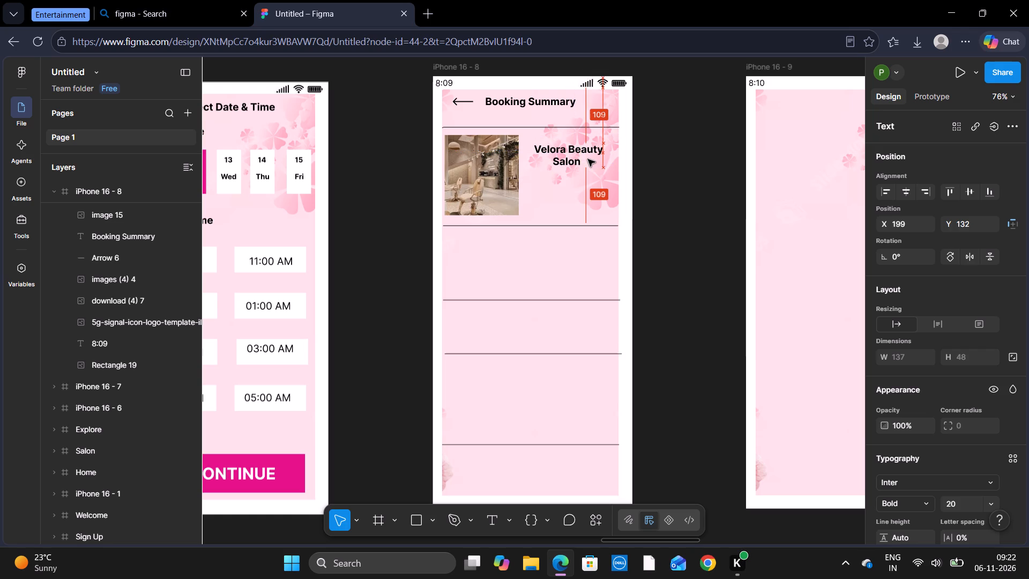
left_click(661, 204)
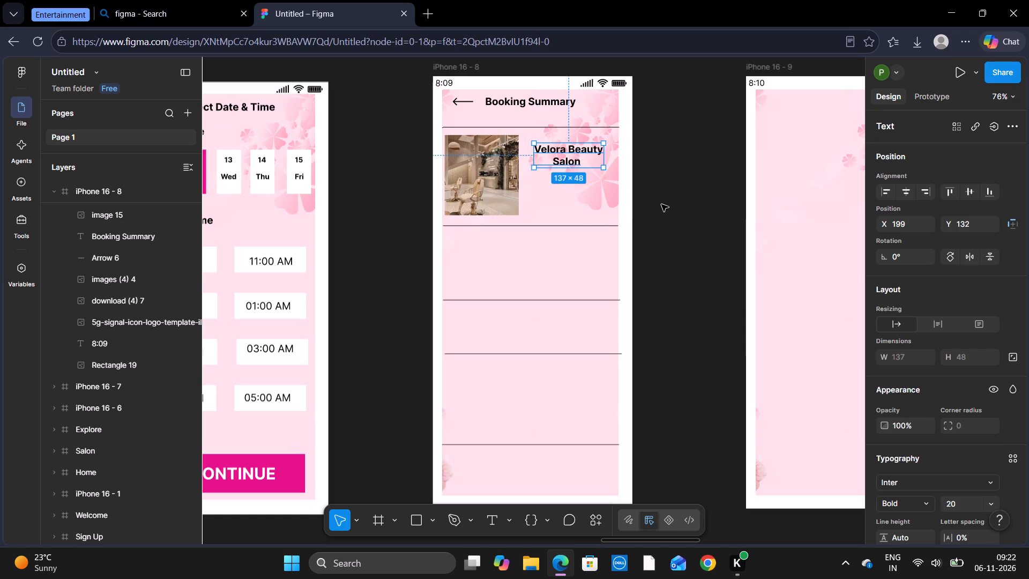
Add the text "Vadodara, Gujarat" in Inter Regular, size 14, below the salon name at about X 227, Y 217.
left_click(495, 516)
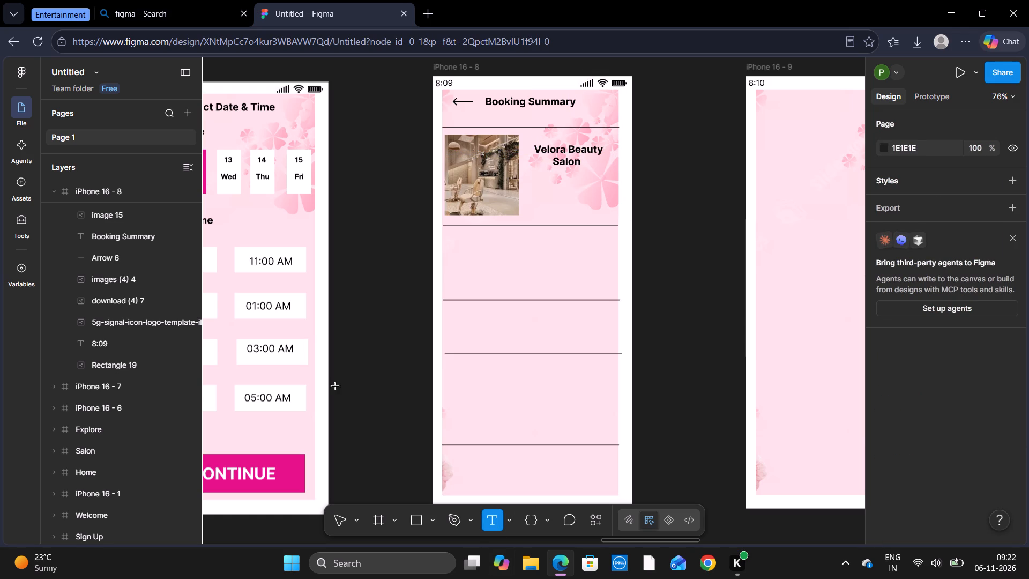
left_click(548, 186)
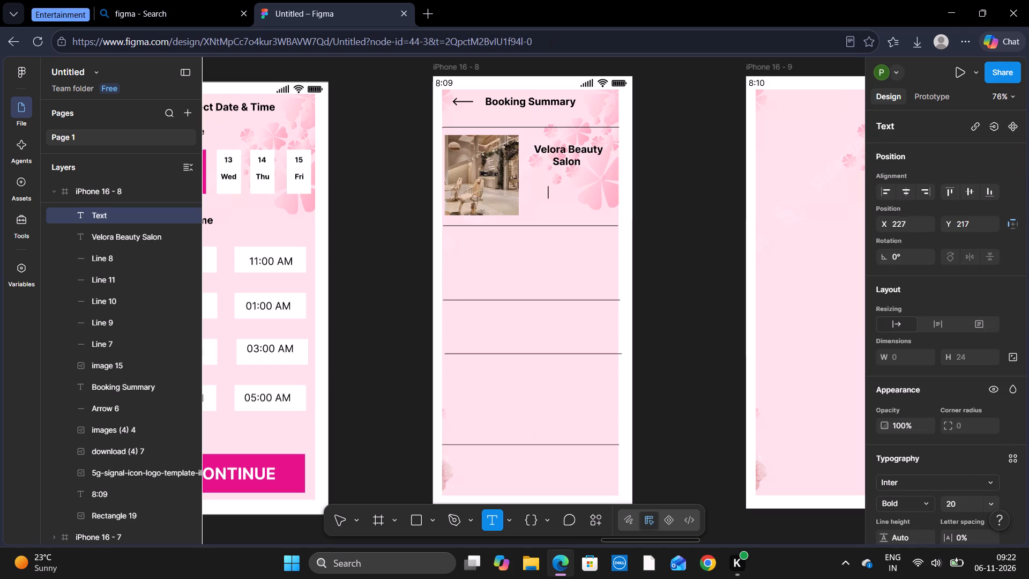
left_click(995, 504)
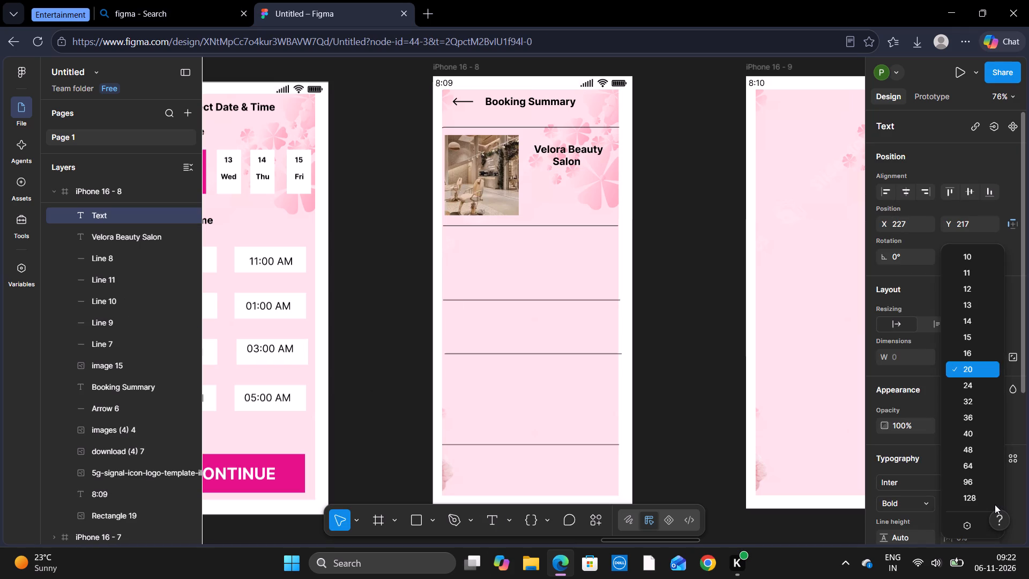
left_click(973, 324)
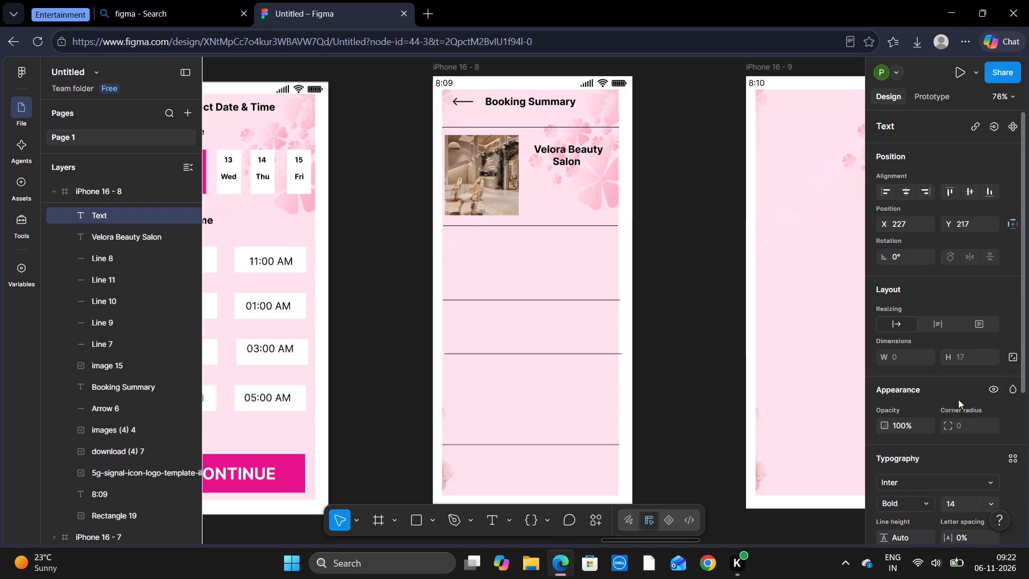
left_click(926, 503)
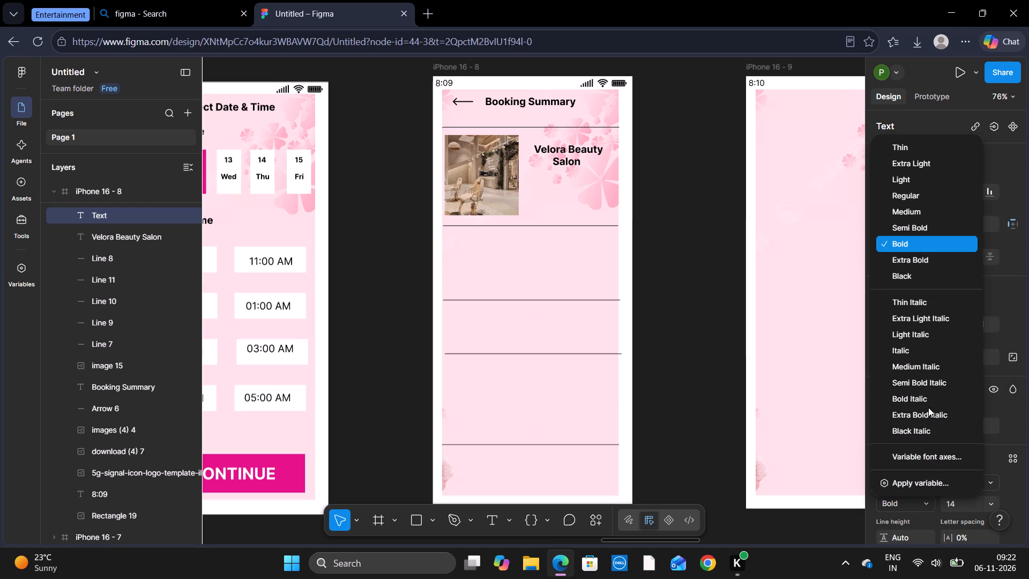
left_click(907, 197)
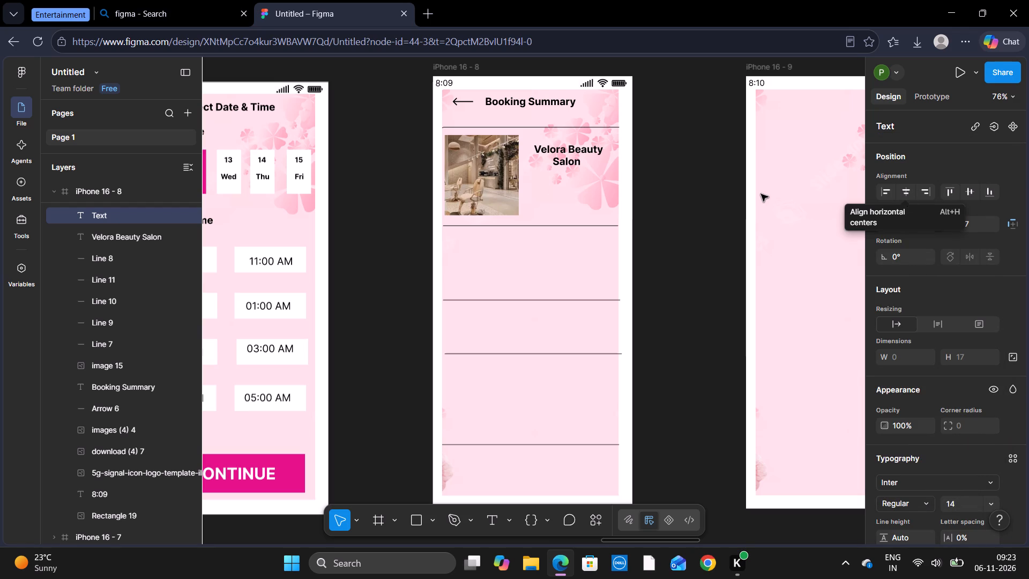
type("Va")
type("dodara")
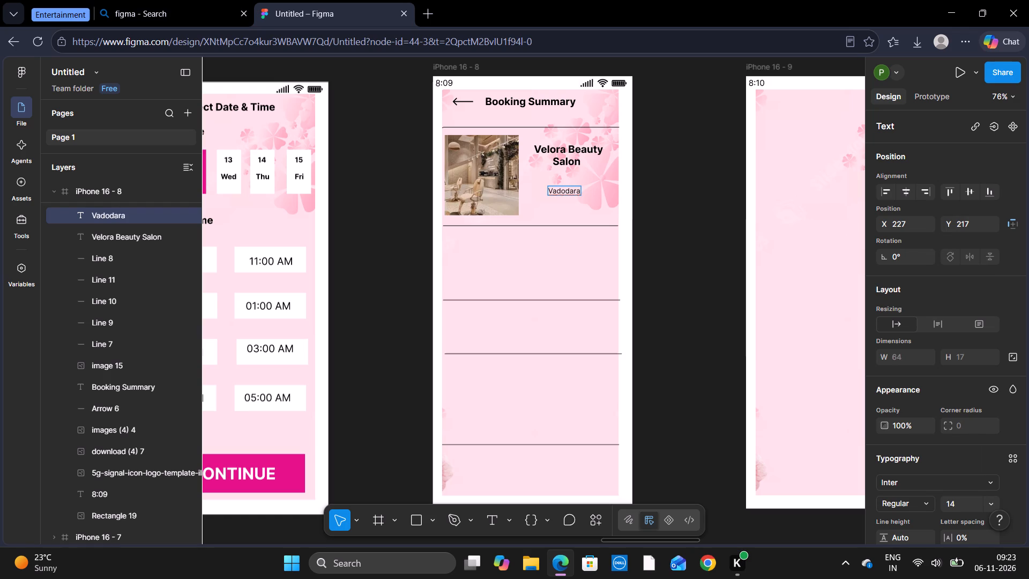
type(", Gujarat")
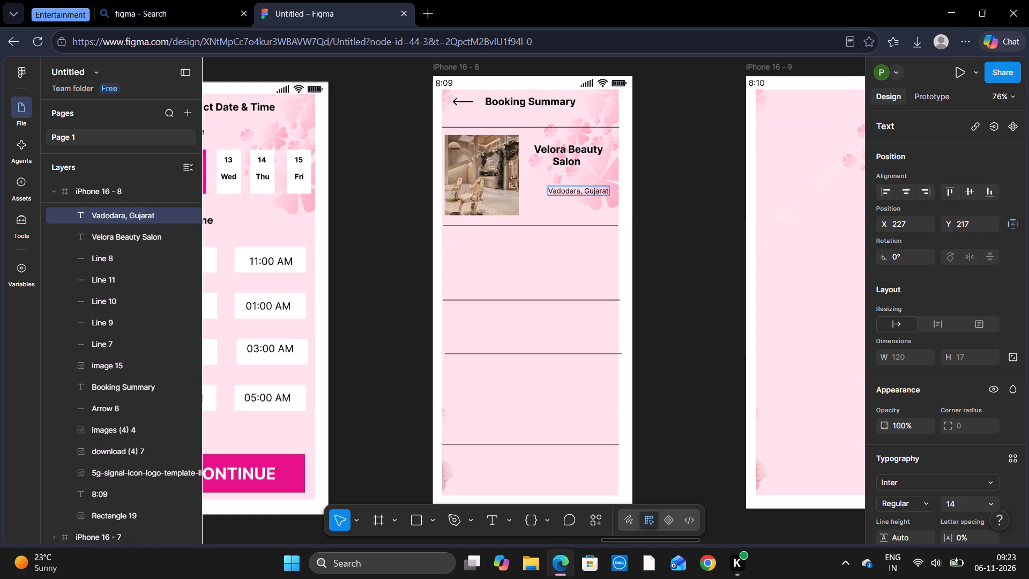
Duplicate the pink location pin icon beside "Vadodara, Gujarat" on the Salon screen.
scroll(338, 297, "right", 2)
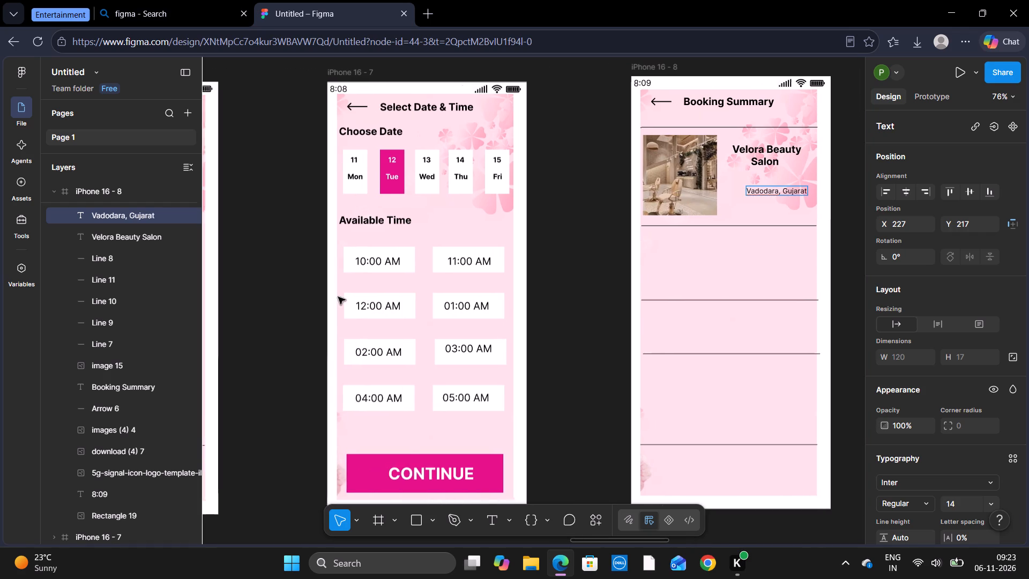
scroll(338, 297, "right", 5)
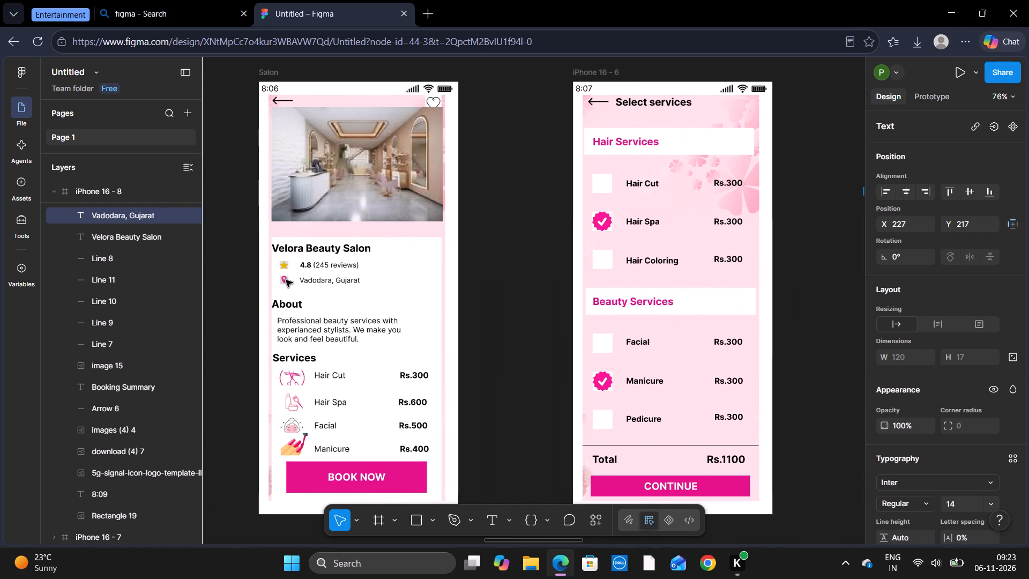
left_click(285, 280)
key("ctrl+c")
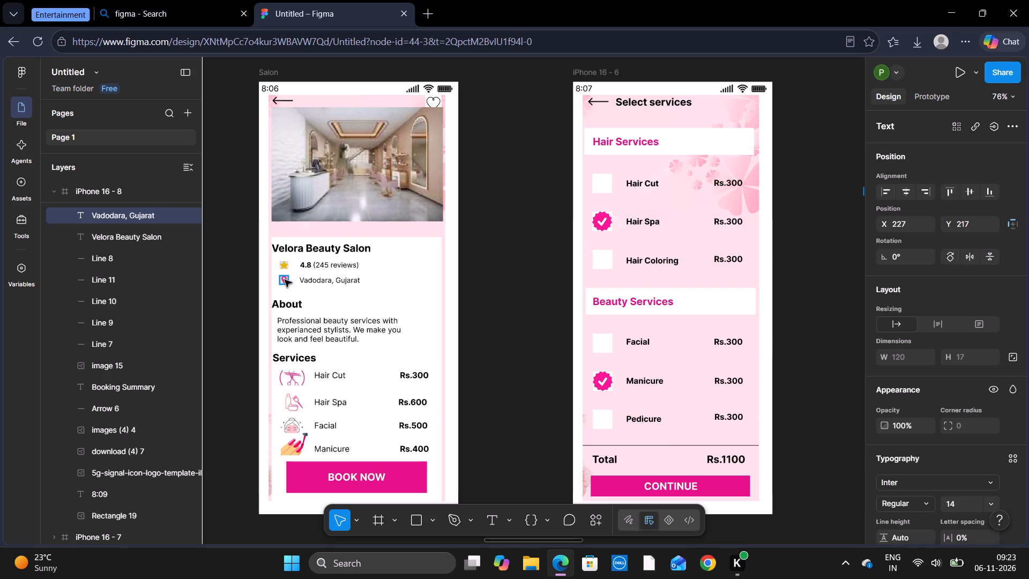
key("ctrl+v")
left_click(285, 280)
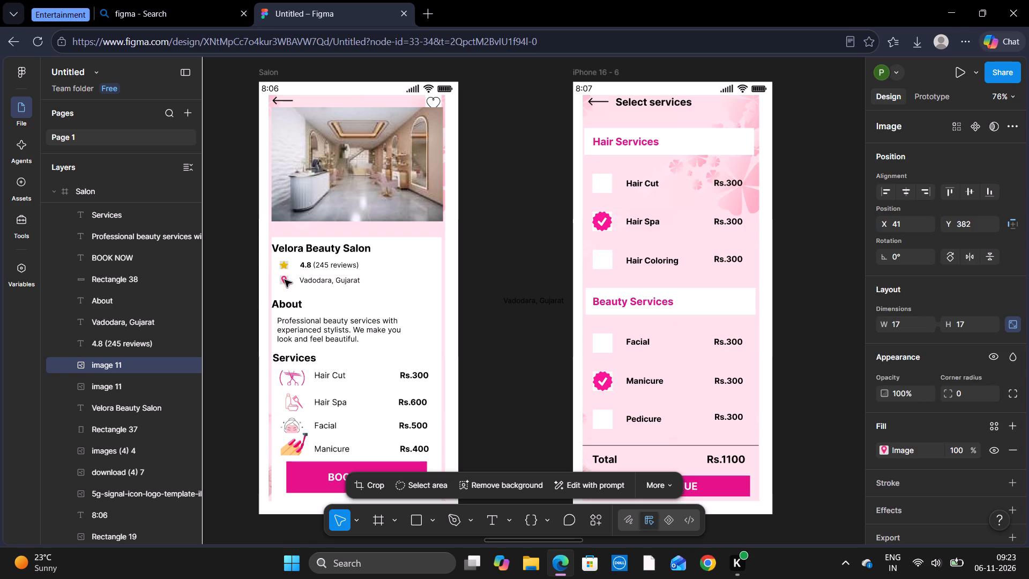
left_click(473, 274)
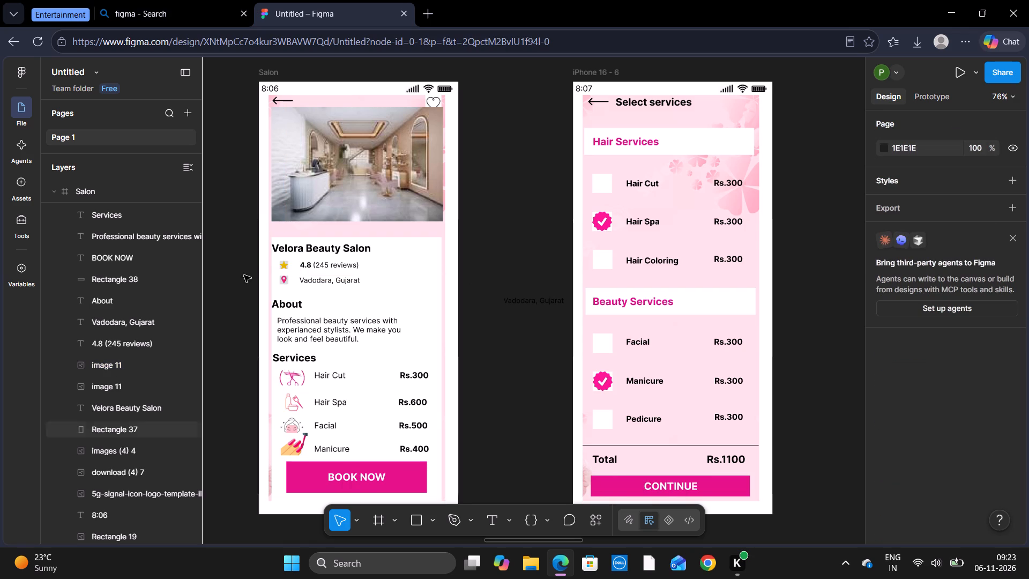
left_click(285, 283)
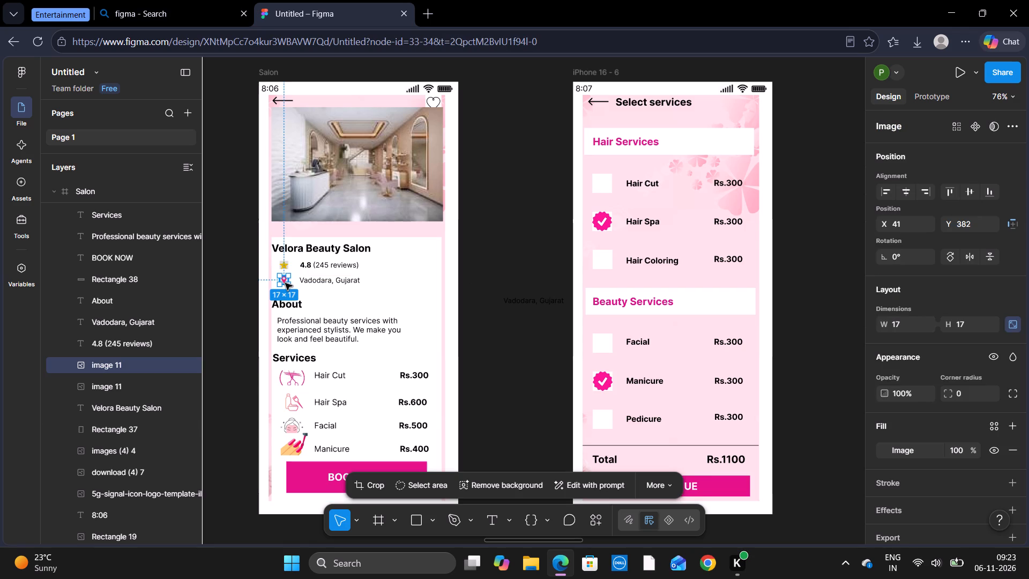
key("ctrl+c")
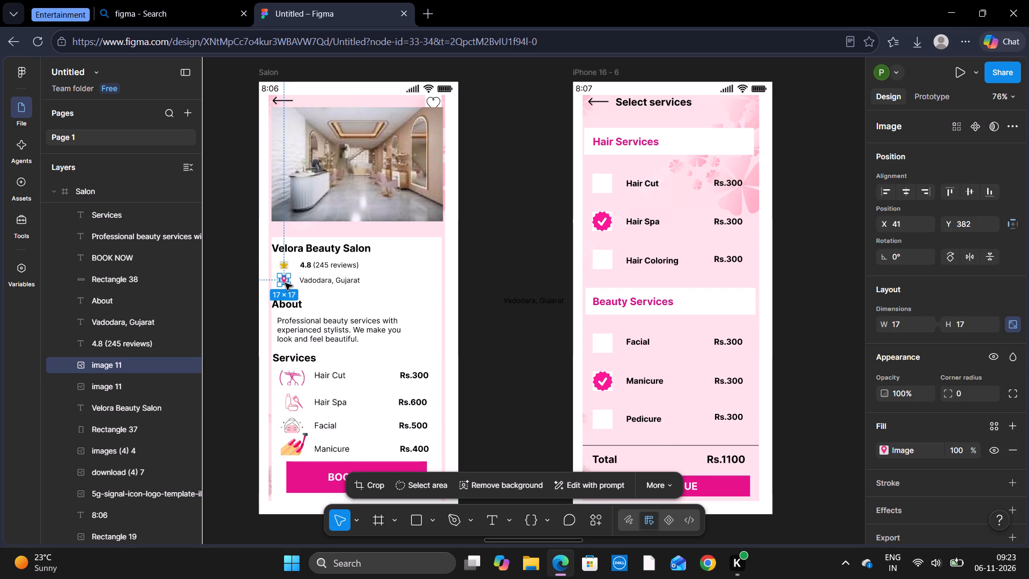
key("ctrl+v")
Move the copied pin icon onto the Booking Summary screen, in front of "Vadodara, Gujarat", at about X 183, Y 217.
left_click_drag(285, 283, 521, 304)
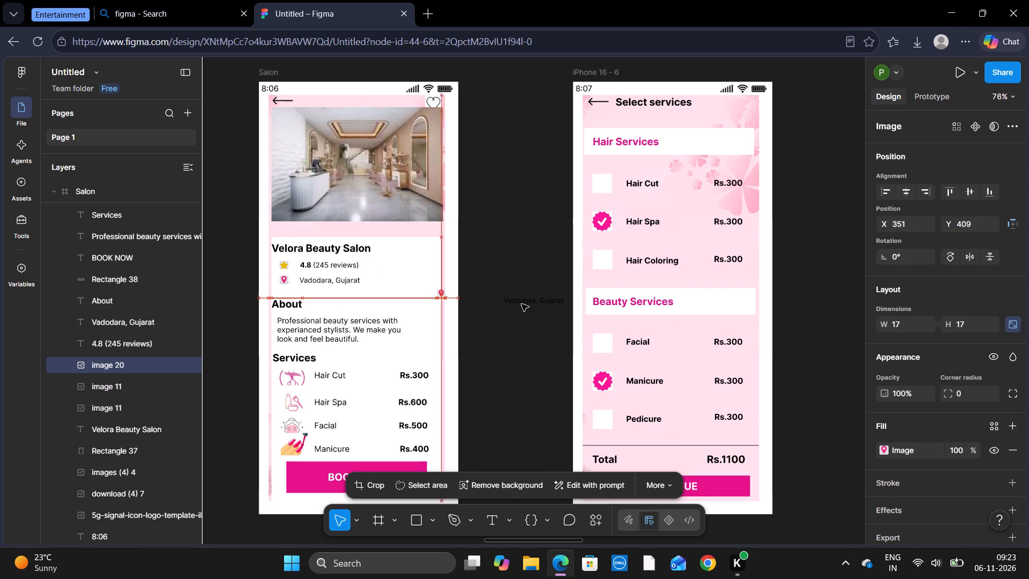
left_click_drag(521, 304, 968, 285)
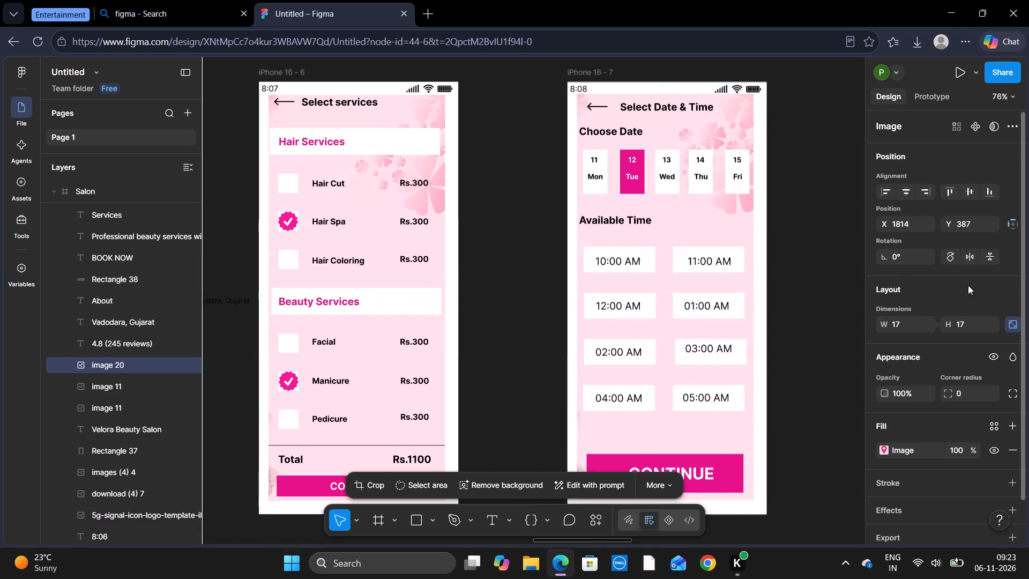
left_click_drag(968, 285, 617, 219)
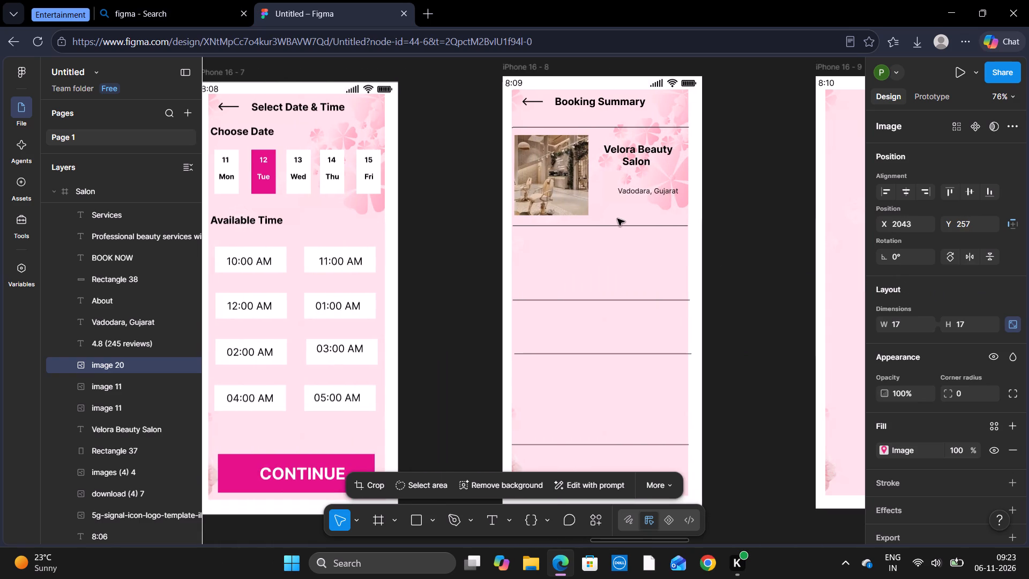
left_click_drag(617, 219, 605, 190)
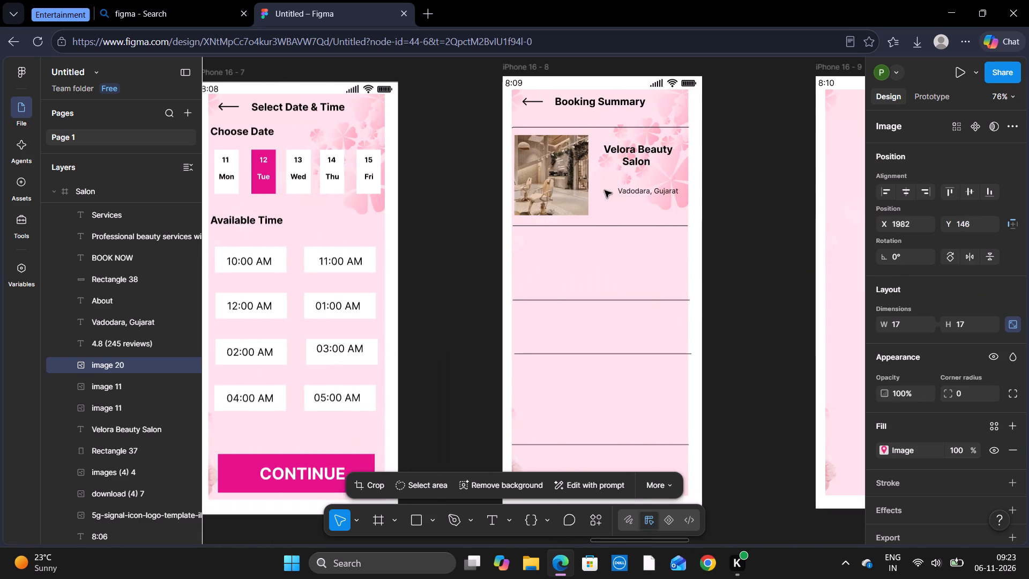
left_click_drag(605, 190, 605, 191)
left_click(602, 188)
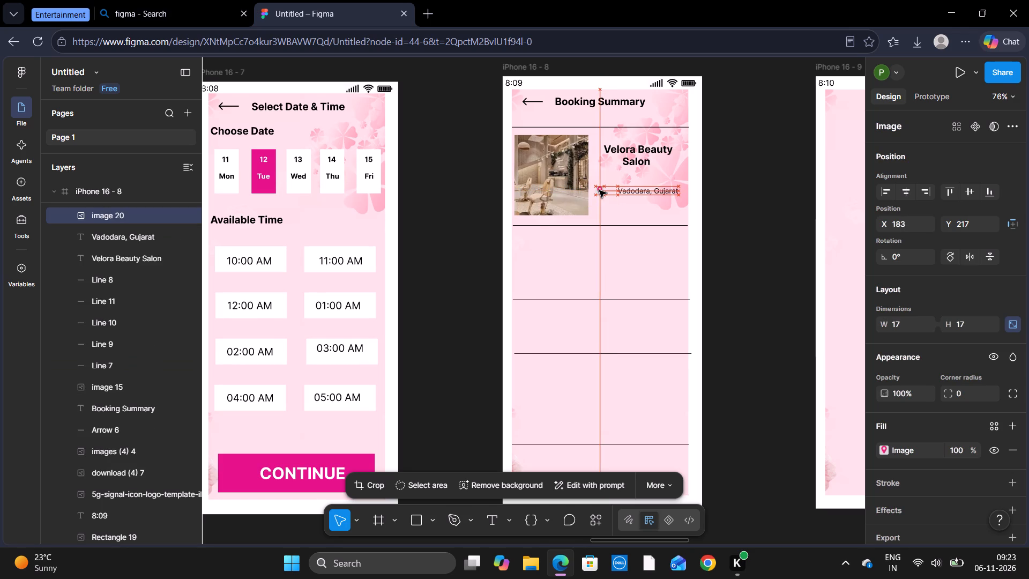
Set the "Vadodara, Gujarat" text to size 16 and place it closer to the pin icon at about X 212, Y 217.
left_click_drag(642, 190, 632, 189)
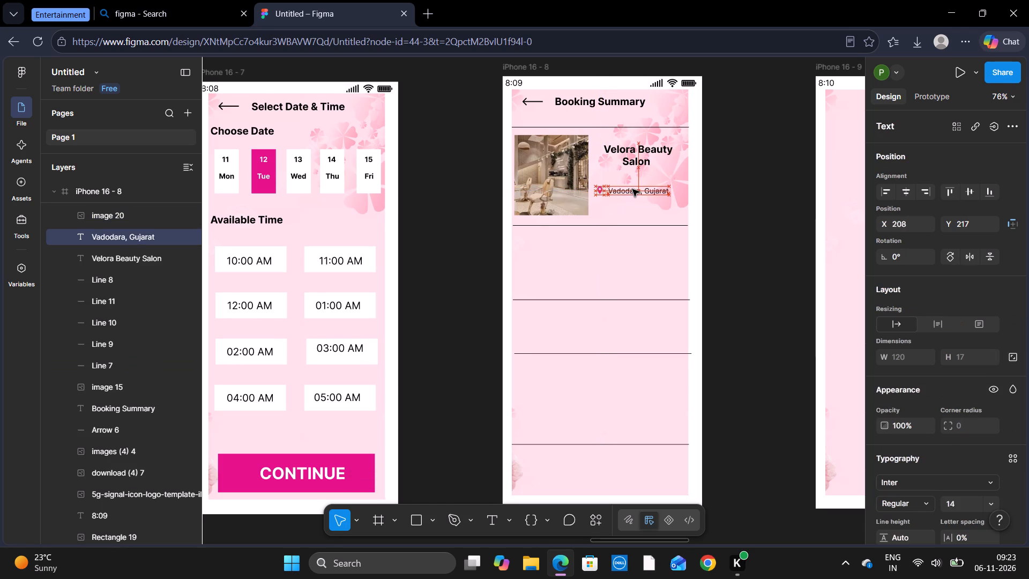
left_click_drag(632, 189, 636, 189)
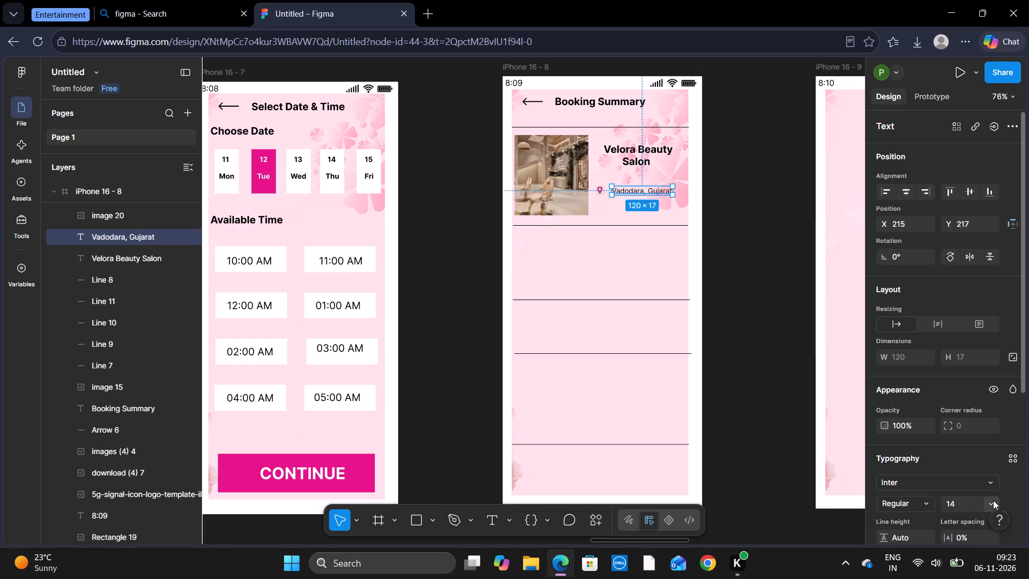
left_click(993, 499)
left_click_drag(993, 499, 975, 333)
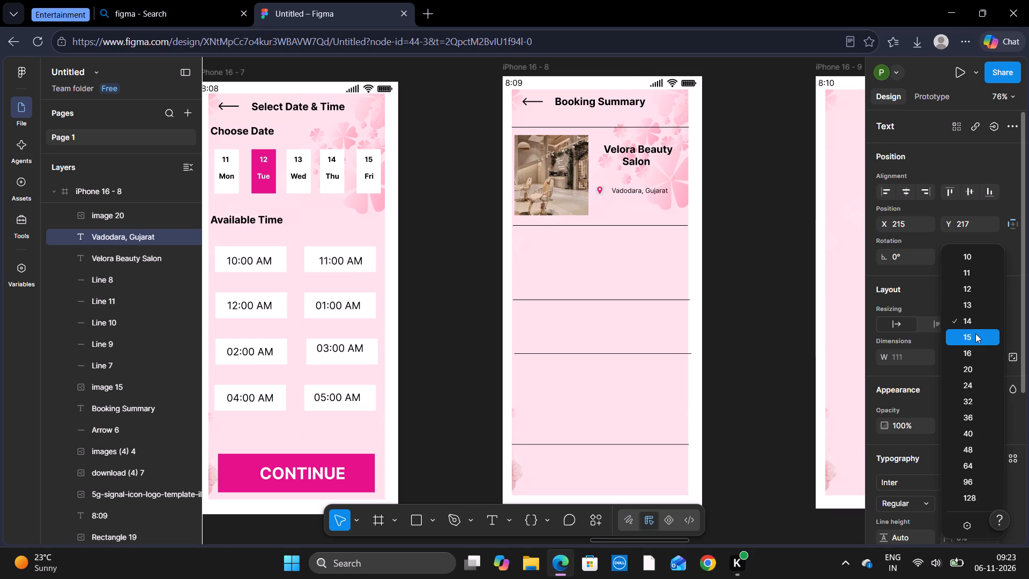
left_click_drag(975, 333, 979, 348)
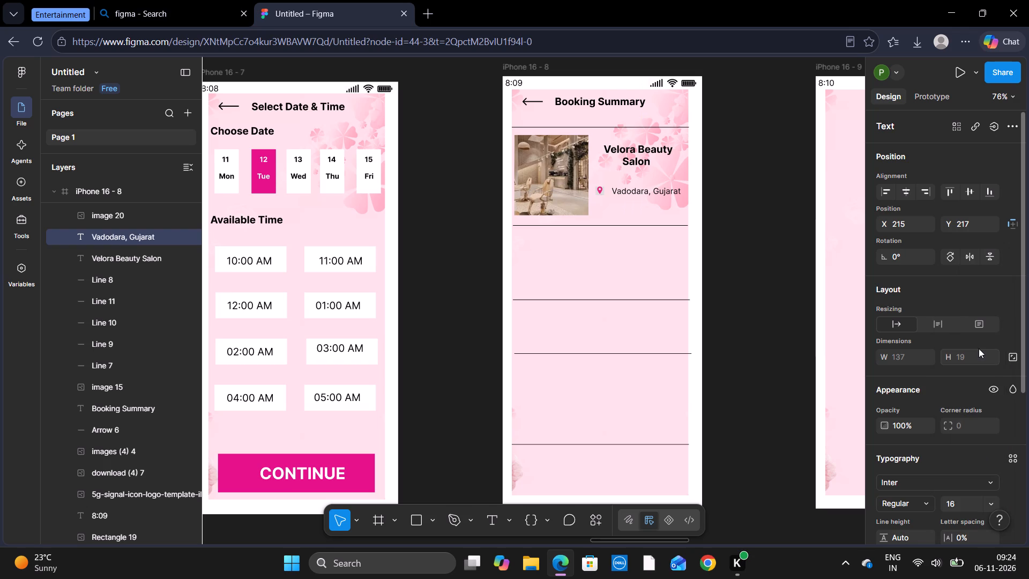
left_click(662, 189)
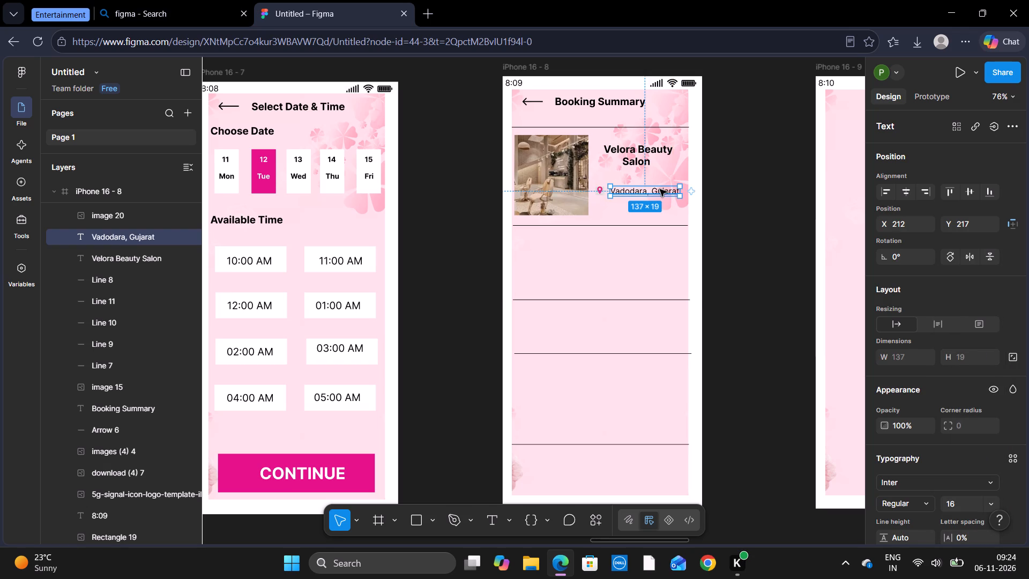
left_click(747, 258)
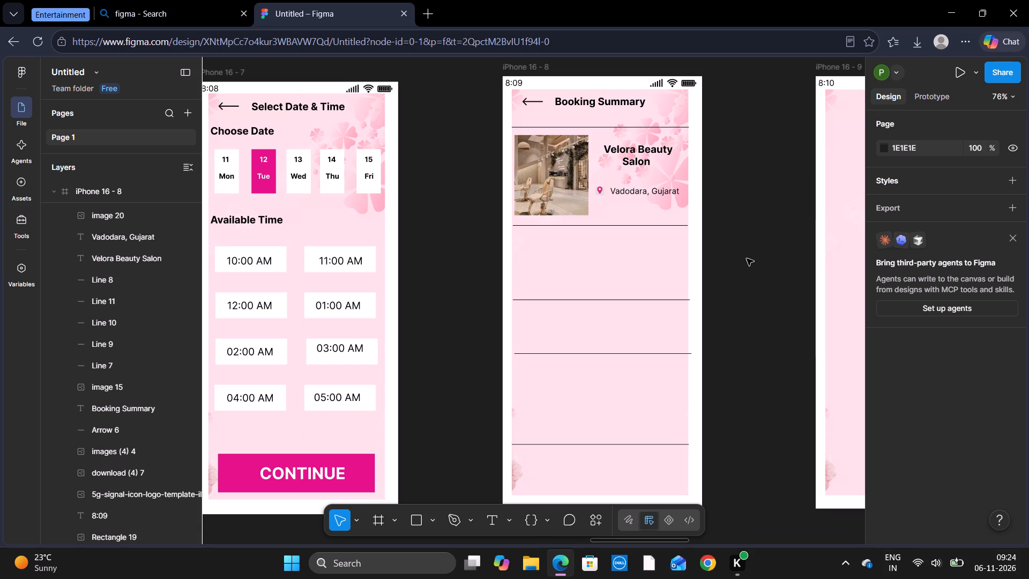
Draw a horizontal divider line about 346 wide on the Booking Summary screen, just above the lowest divider, at about X 19, Y 682.
left_click(487, 519)
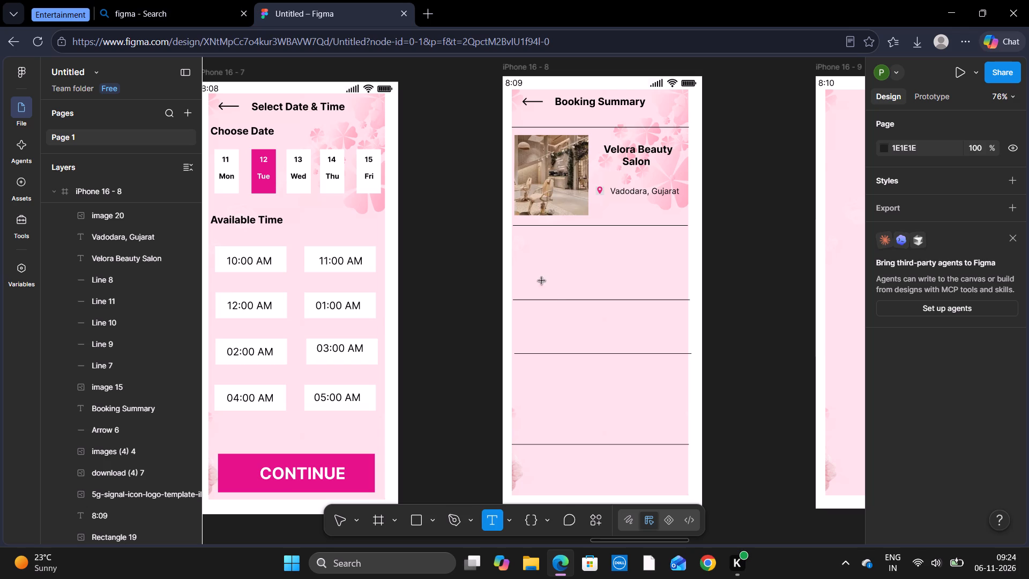
left_click(433, 522)
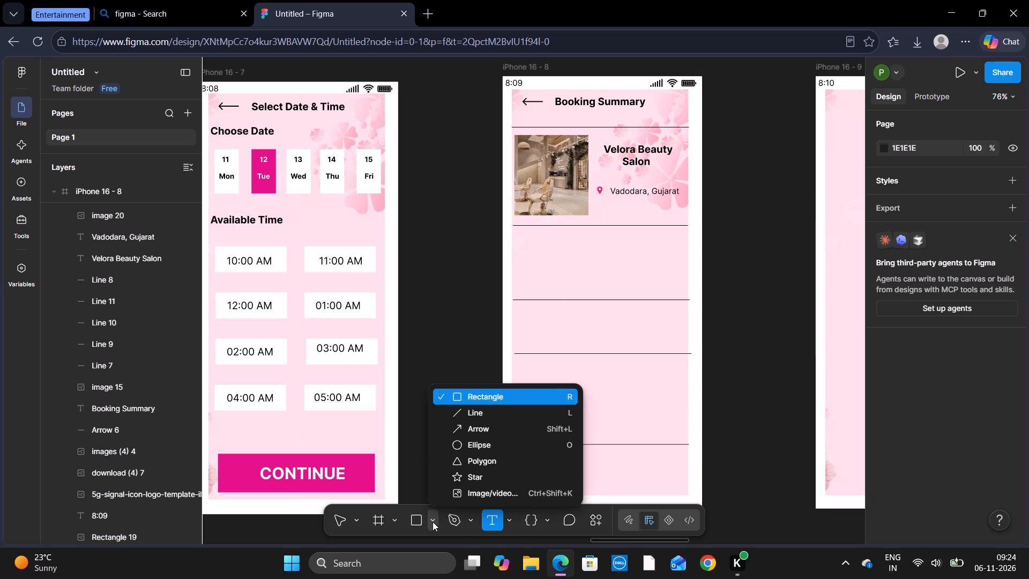
left_click(500, 418)
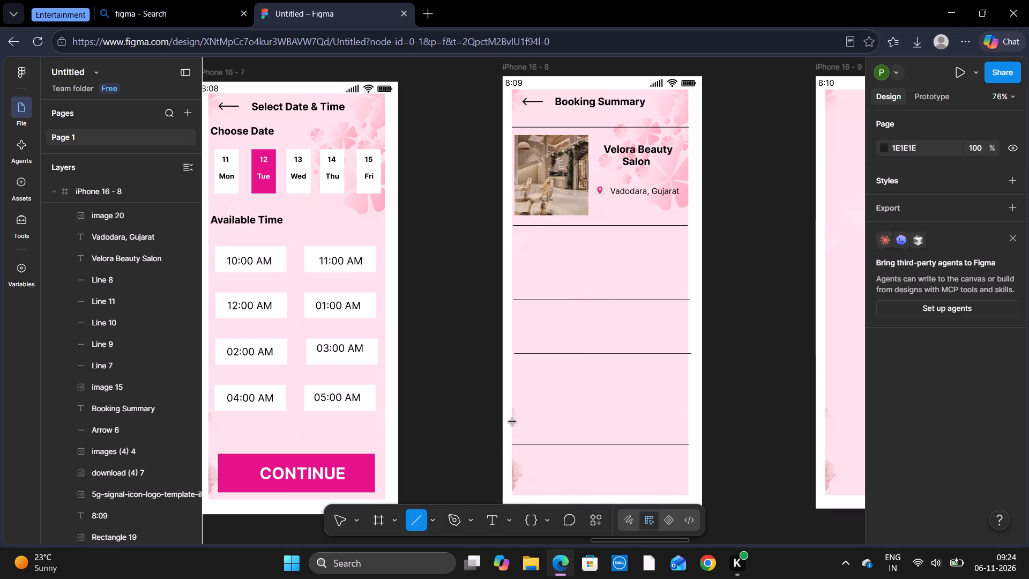
left_click_drag(512, 422, 687, 420)
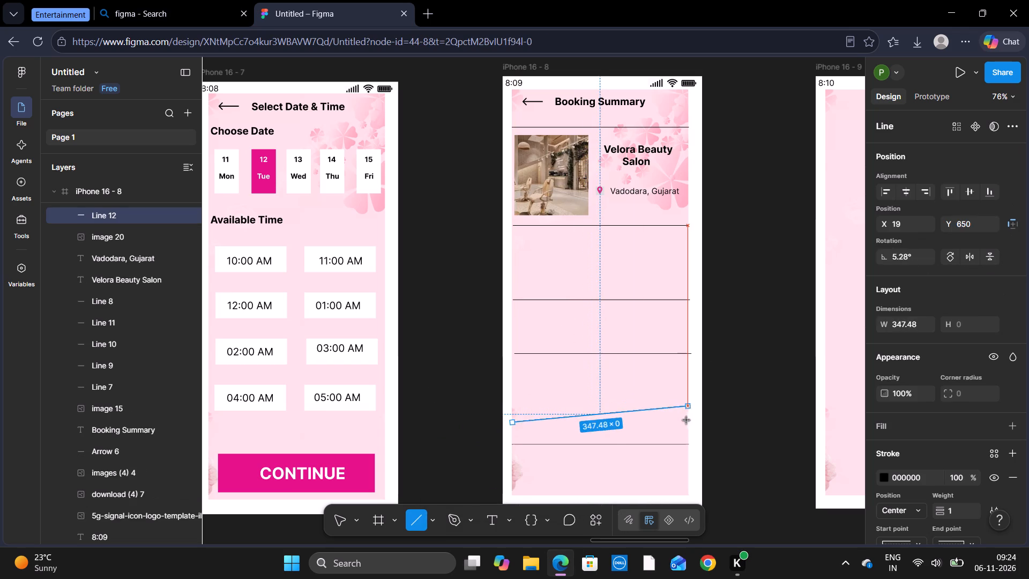
left_click_drag(687, 420, 685, 422)
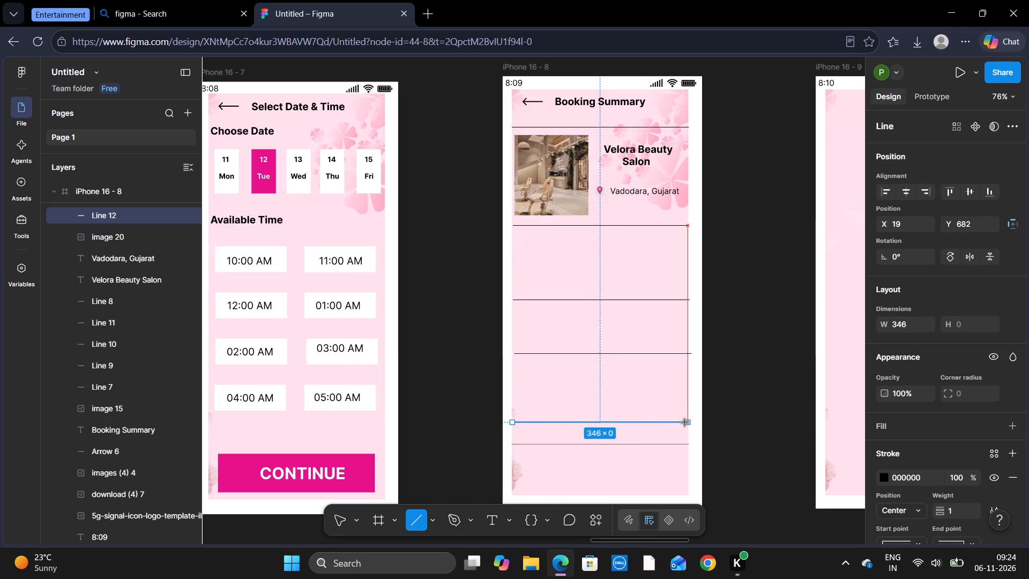
left_click_drag(685, 422, 688, 422)
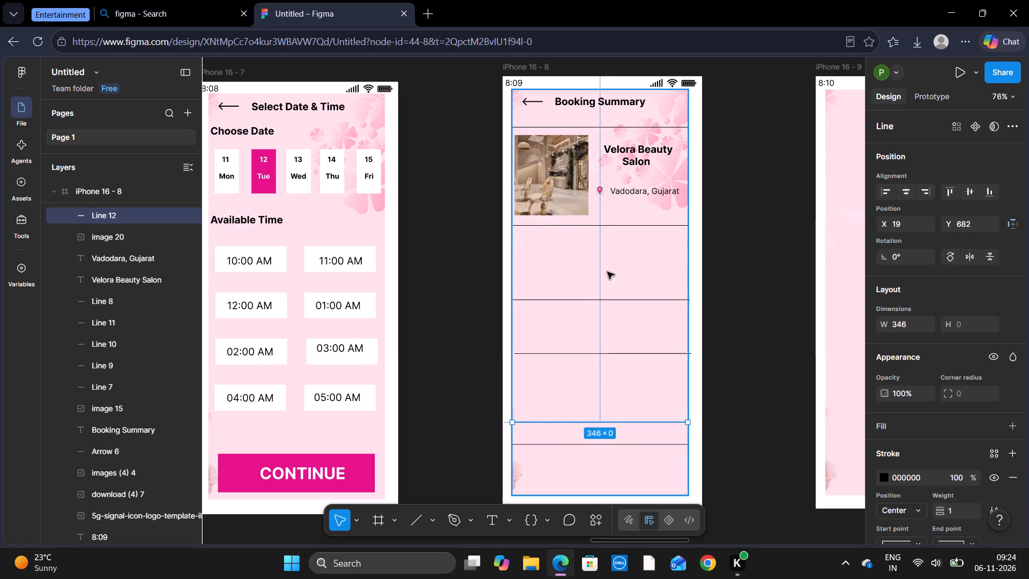
Move the third divider line up to about X 20, Y 403 and the fourth to about X 19, Y 529.
left_click_drag(595, 300, 595, 294)
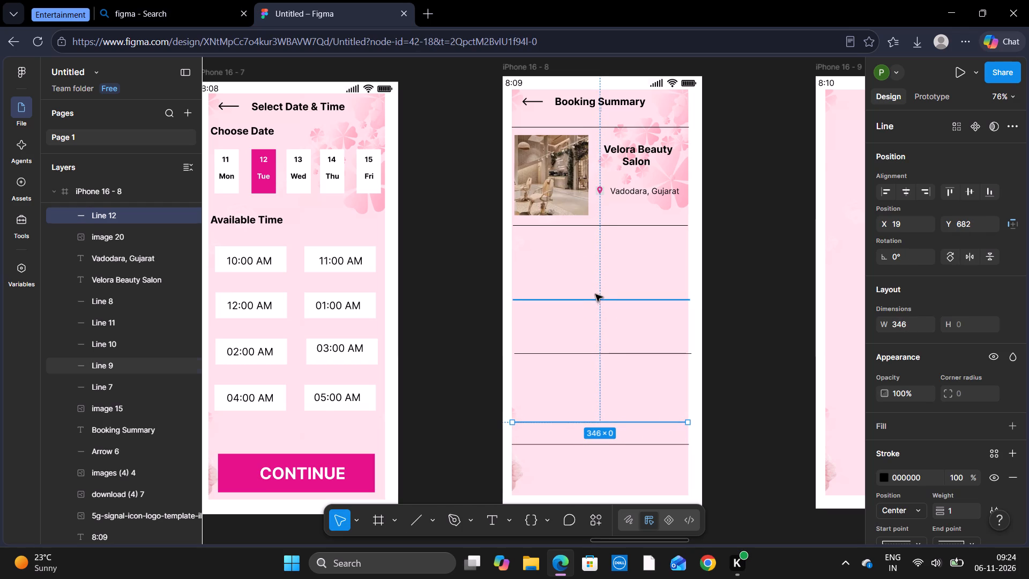
left_click_drag(595, 294, 595, 280)
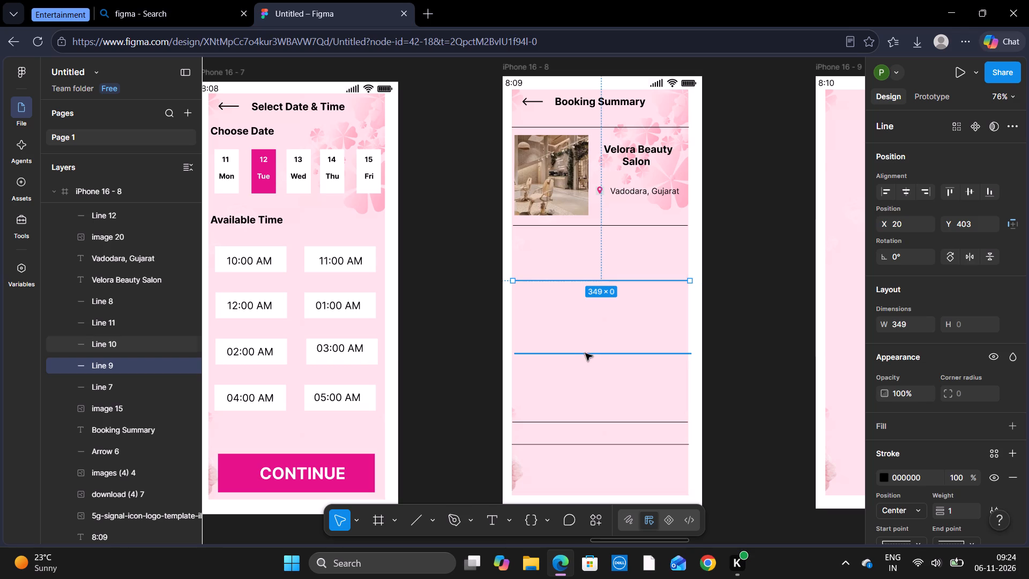
left_click_drag(586, 351, 586, 343)
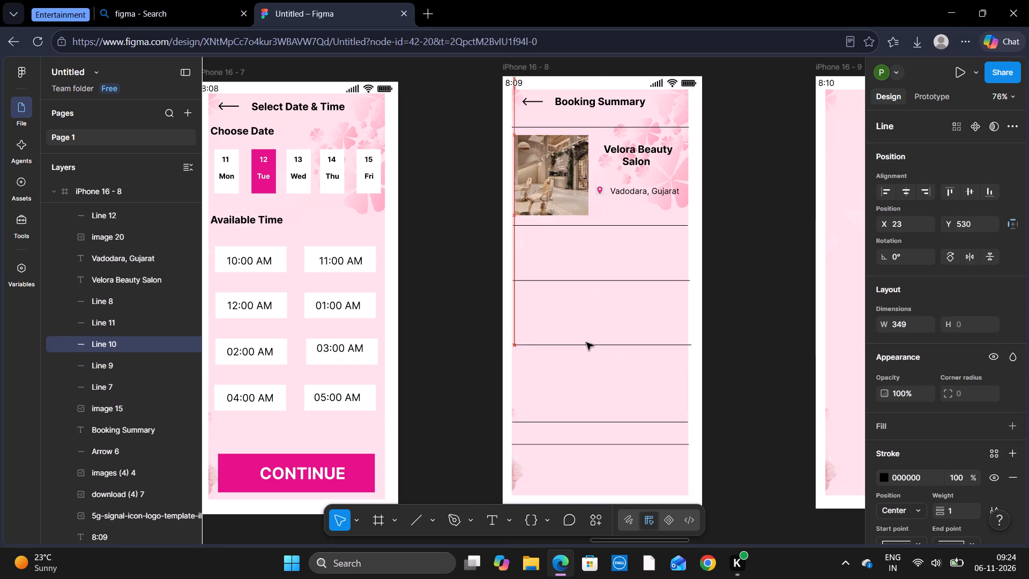
left_click_drag(586, 343, 584, 341)
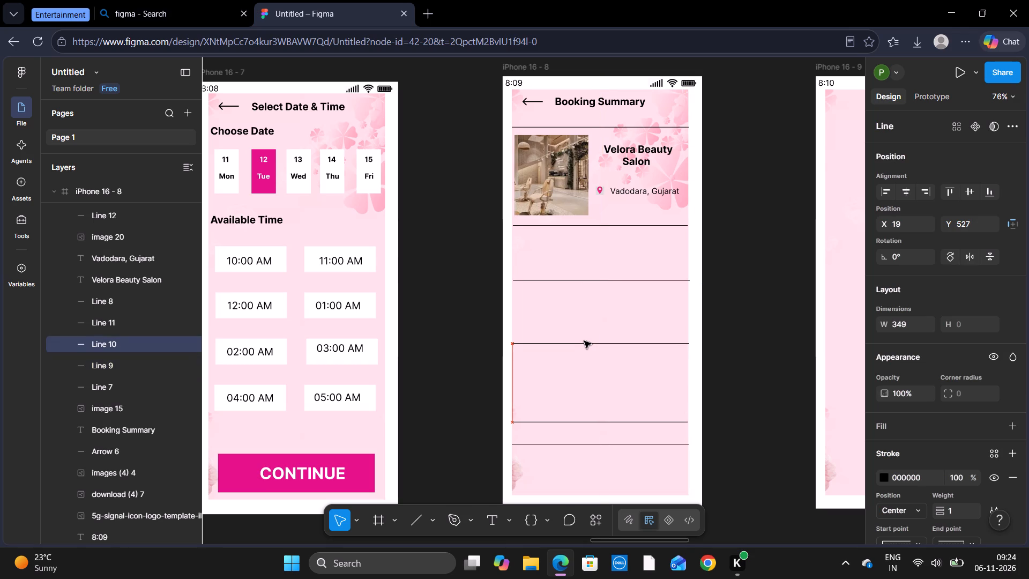
left_click_drag(584, 341, 584, 342)
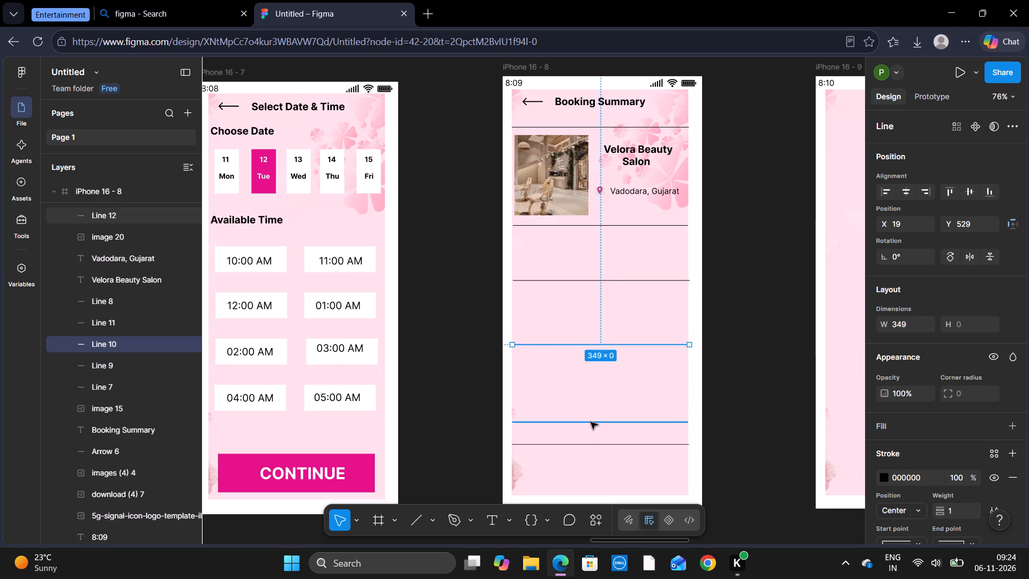
Move the newly drawn divider up to about X 20, Y 604 and the lowest divider up to about X 18, Y 706.
left_click_drag(591, 422, 592, 393)
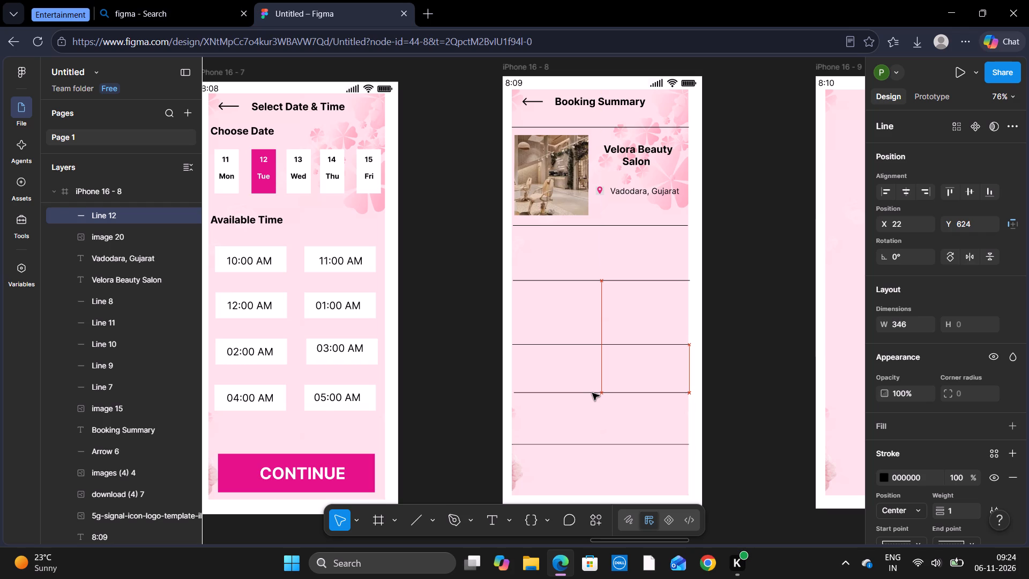
left_click_drag(592, 393, 591, 383)
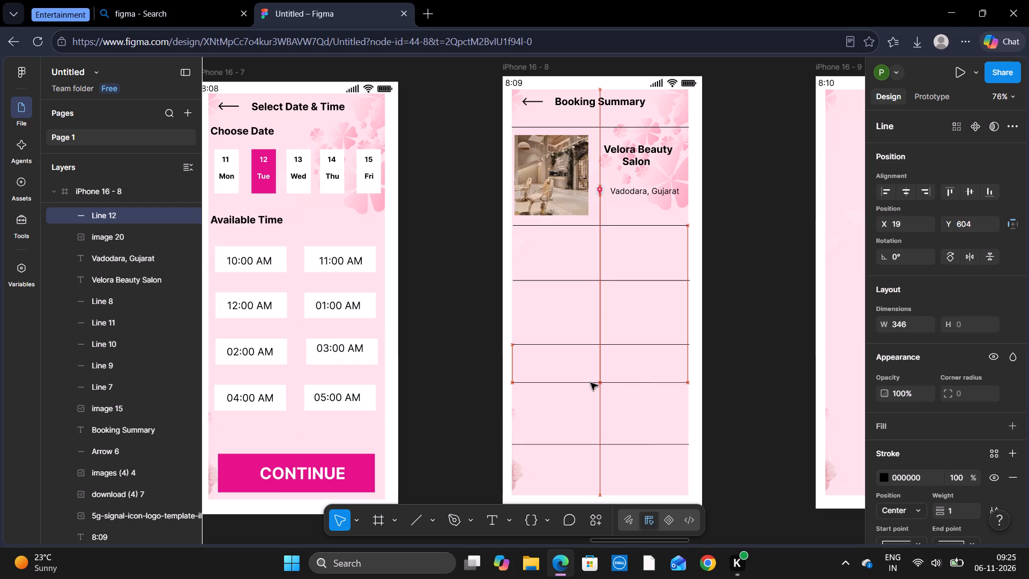
left_click_drag(591, 383, 592, 383)
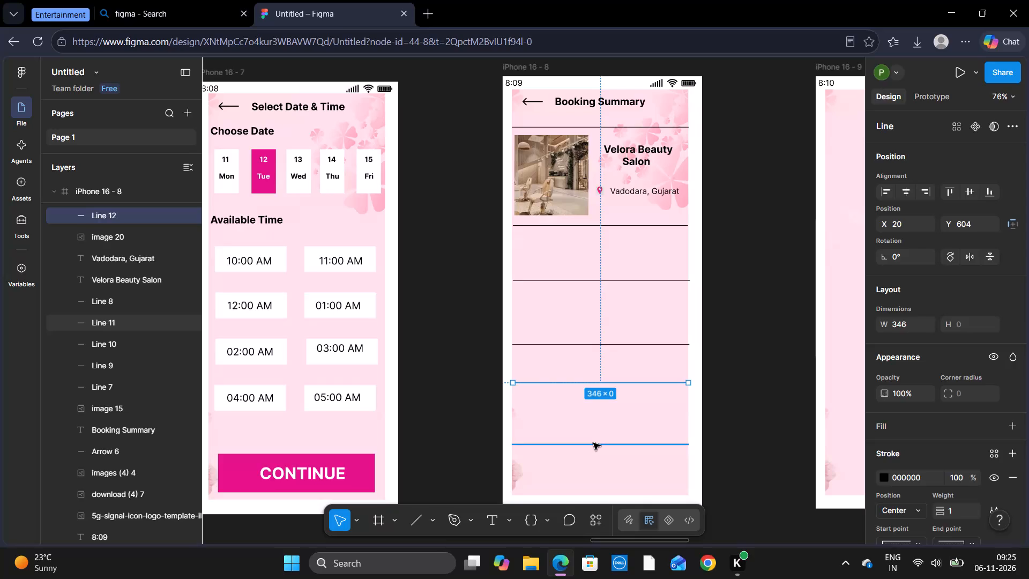
left_click_drag(593, 443, 594, 433)
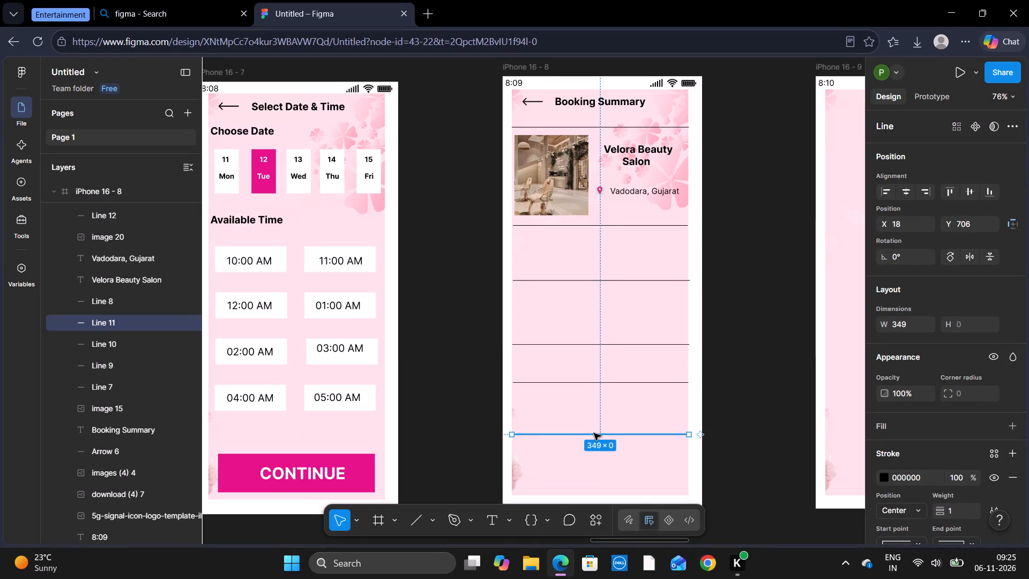
left_click(593, 434)
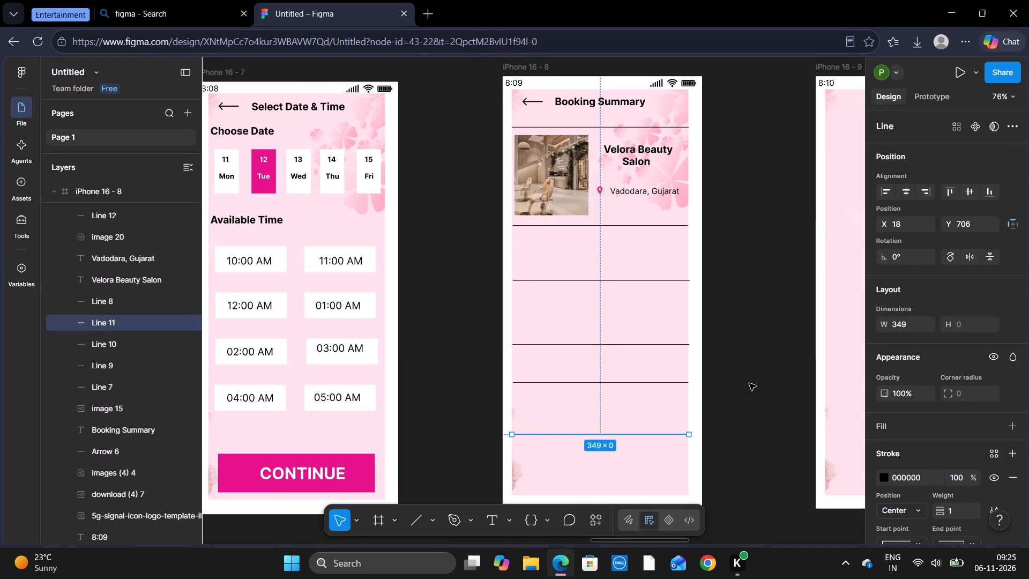
left_click(749, 383)
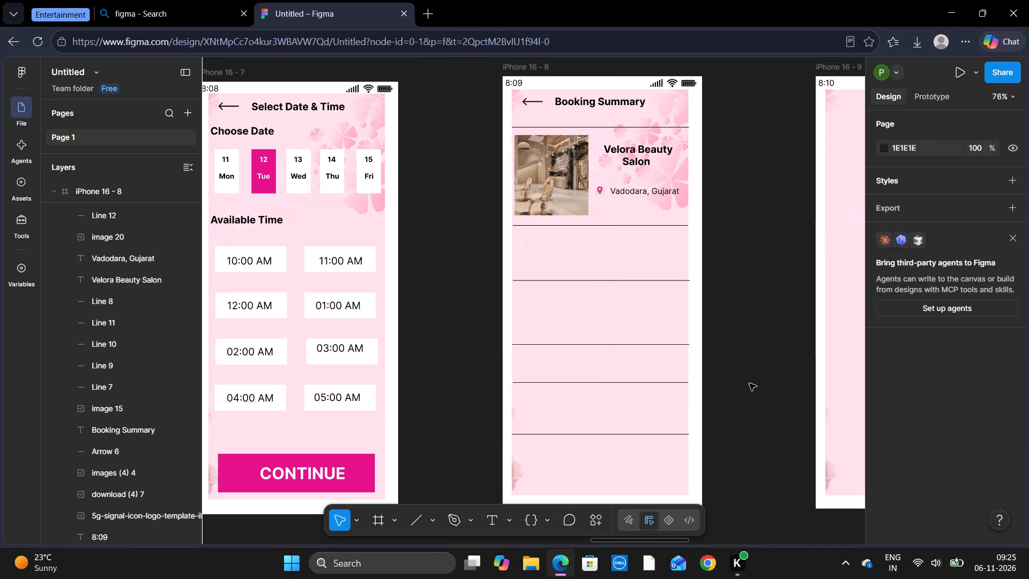
Add the text "Hair Spa" on the Booking Summary screen below the salon photo's divider, at about X 32, Y 314.
left_click(496, 521)
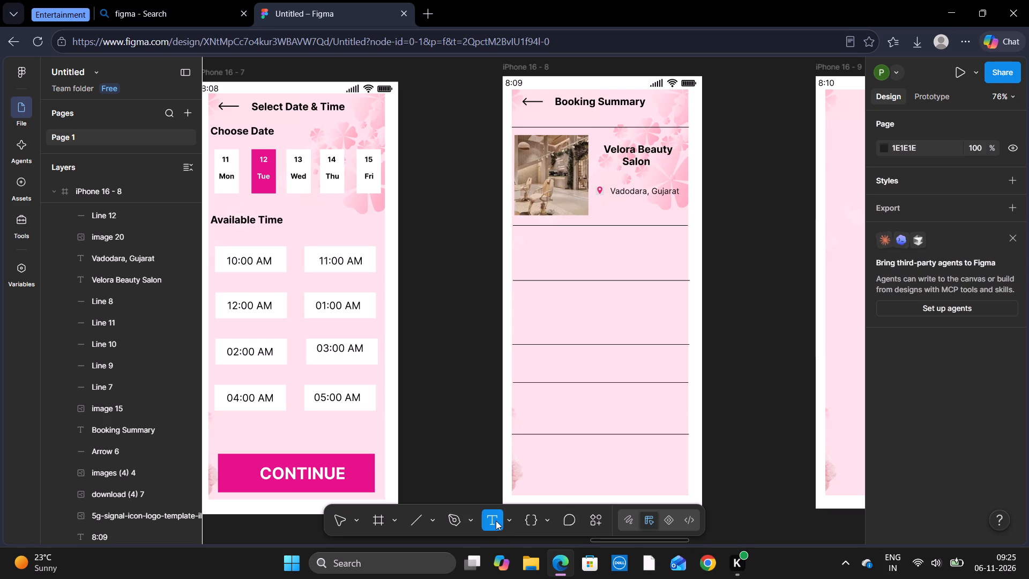
left_click(528, 241)
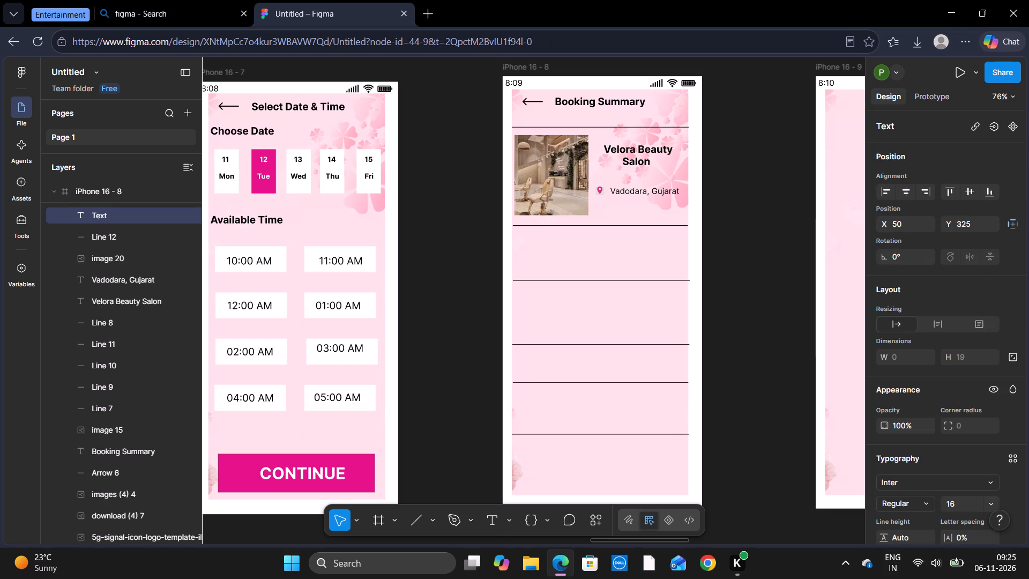
type("Hair")
key("space")
type("Spa")
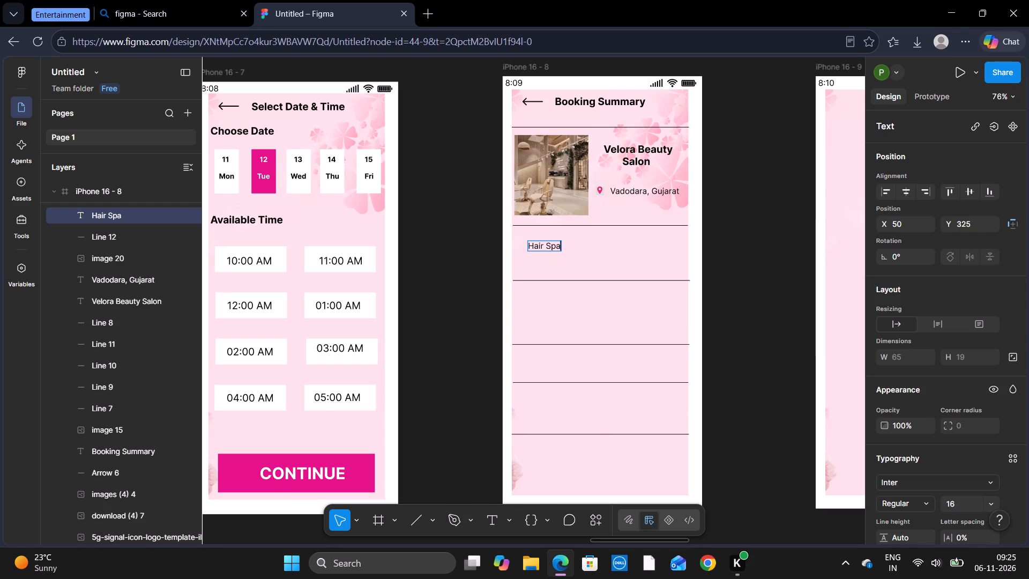
left_click(528, 241)
left_click(571, 258)
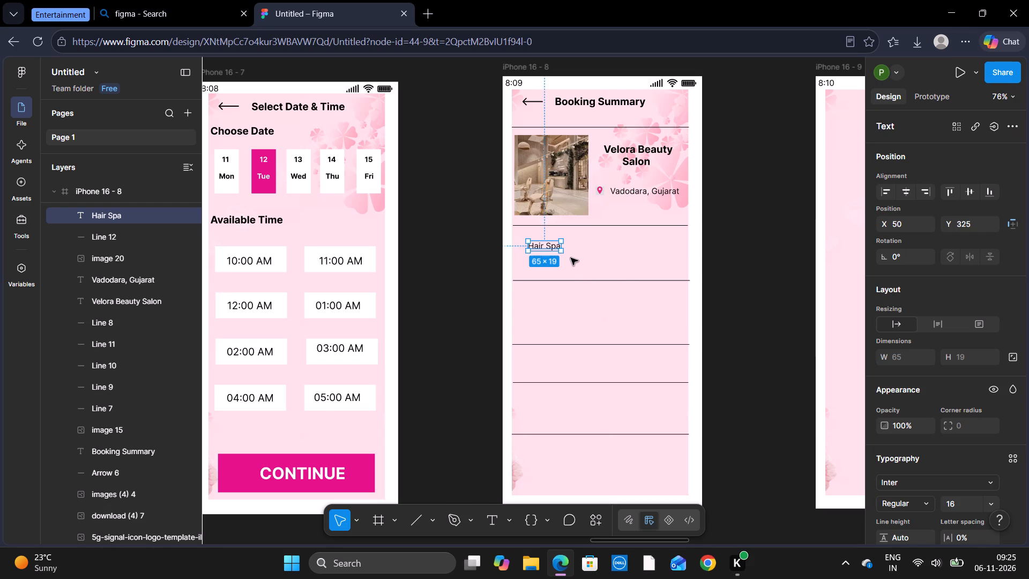
left_click_drag(548, 248, 539, 243)
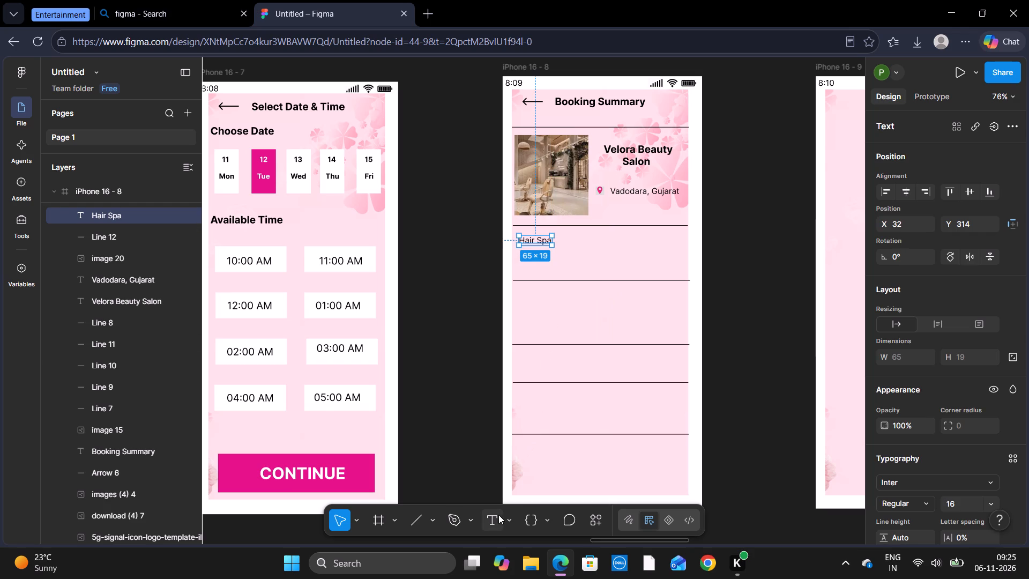
Add the text "Facial" directly beneath "Hair Spa", left-aligned with it and above the next divider.
left_click(492, 513)
left_click(541, 269)
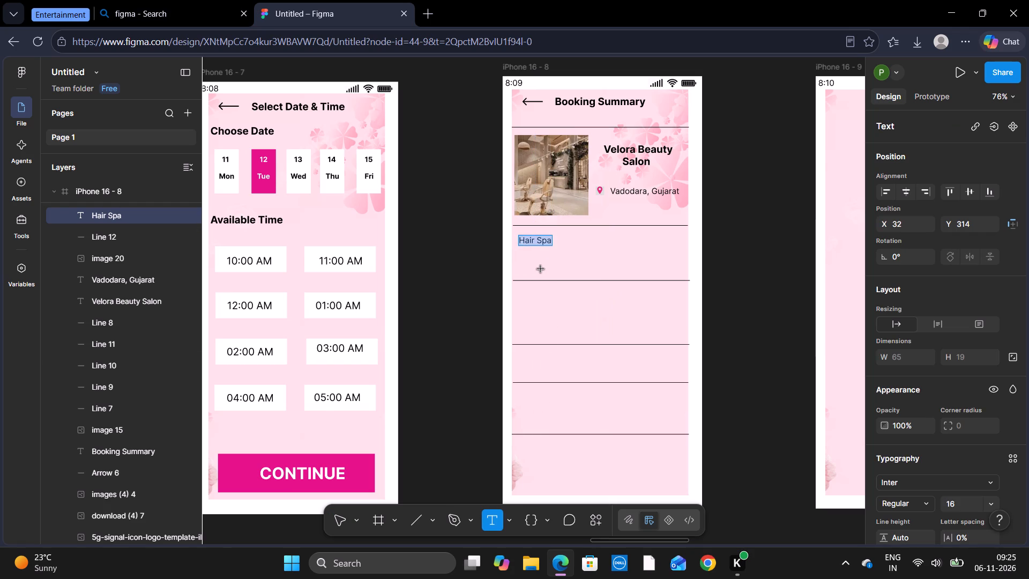
type("Facial")
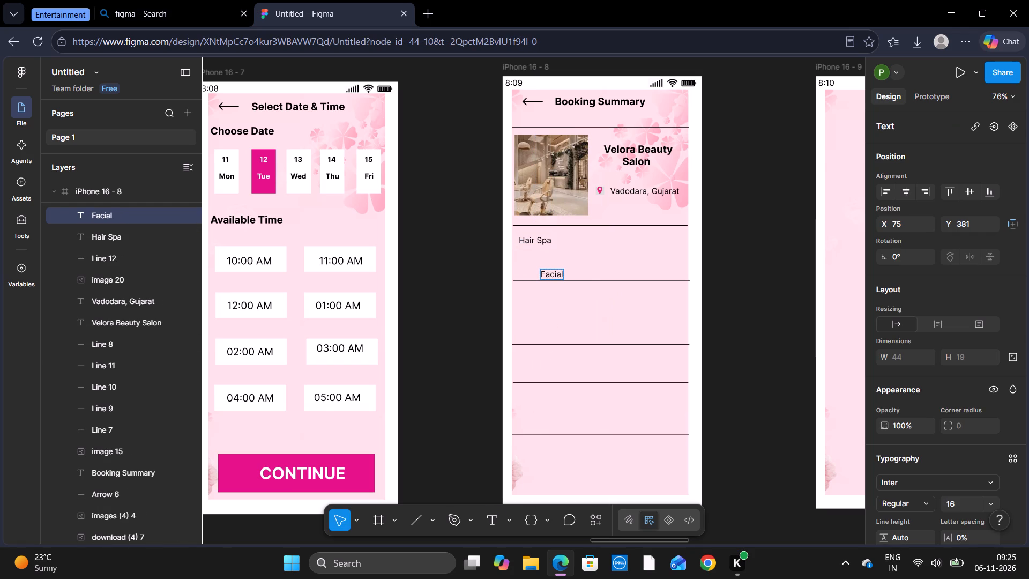
left_click(562, 288)
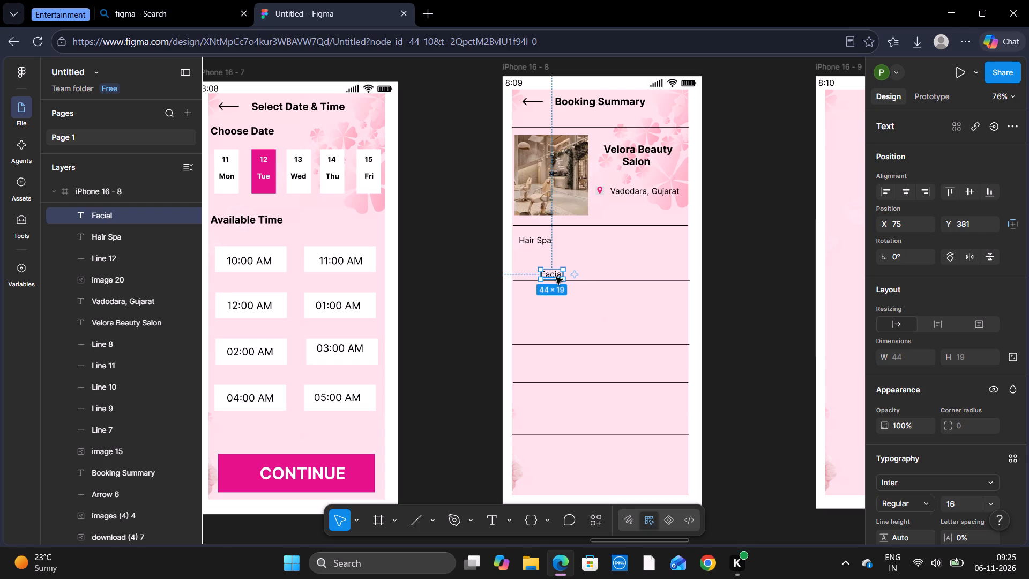
left_click_drag(556, 277, 534, 265)
left_click(726, 365)
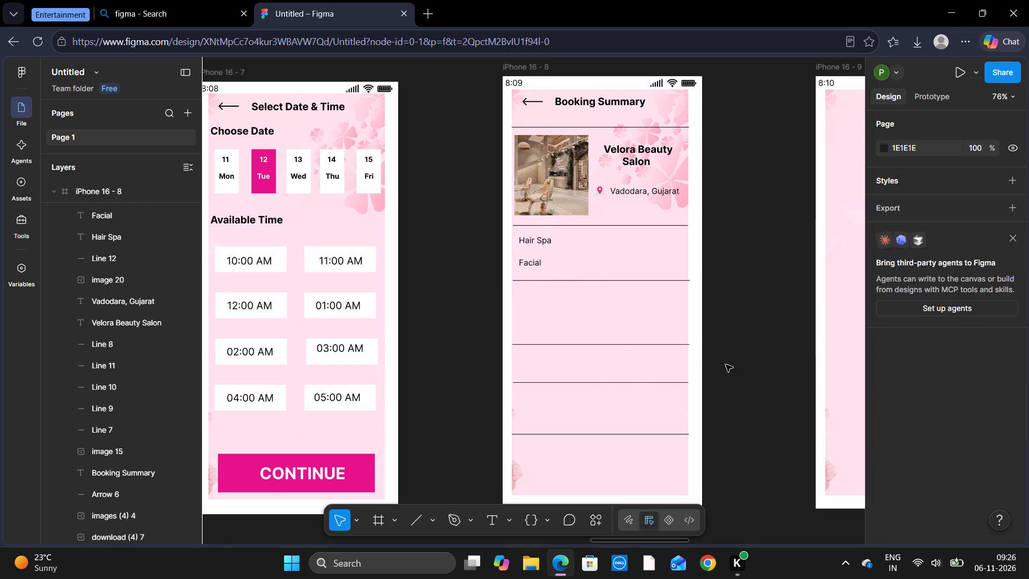
Add a bold "Rs.600" price text on the Hair Spa row at about X 278, Y 314.
left_click(497, 521)
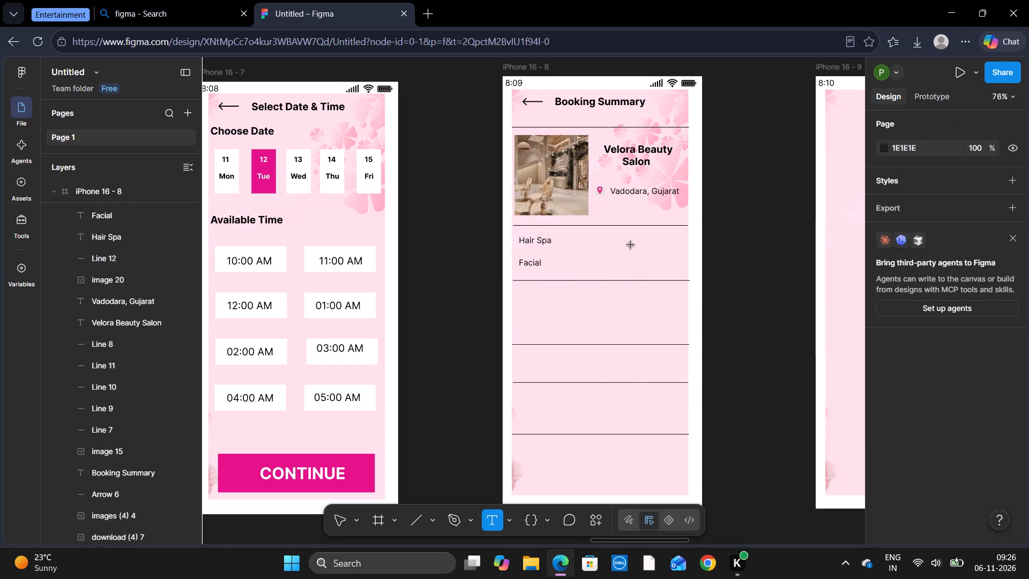
left_click(624, 242)
key("shift+r")
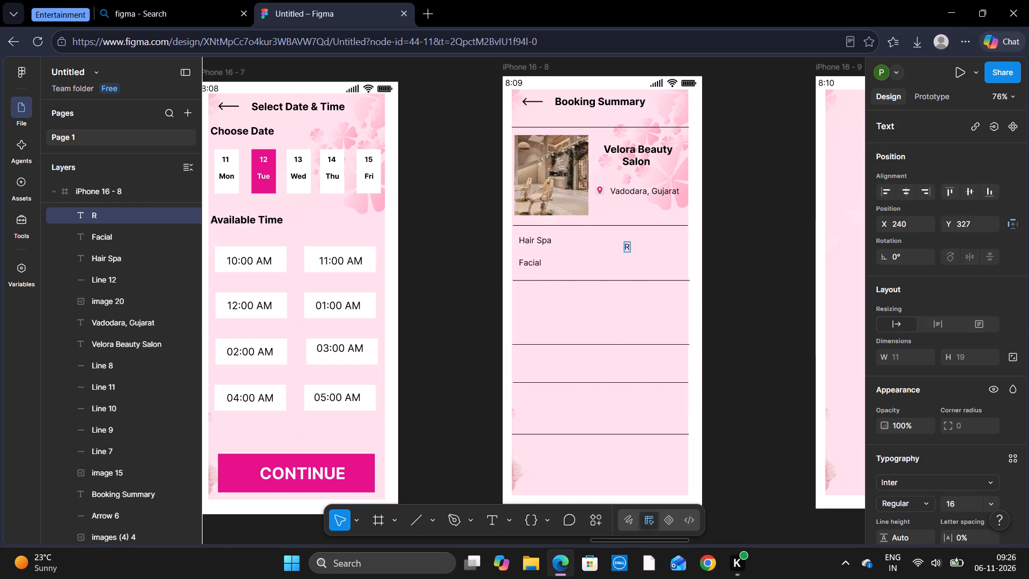
type("s.")
key("BackSpace")
key("BackSpace")
key("BackSpace")
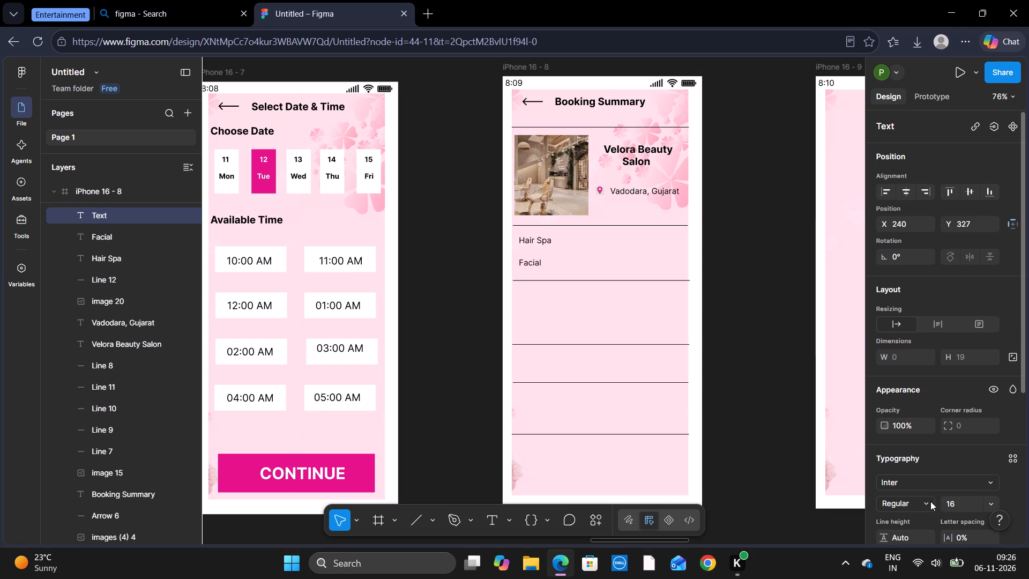
left_click(930, 501)
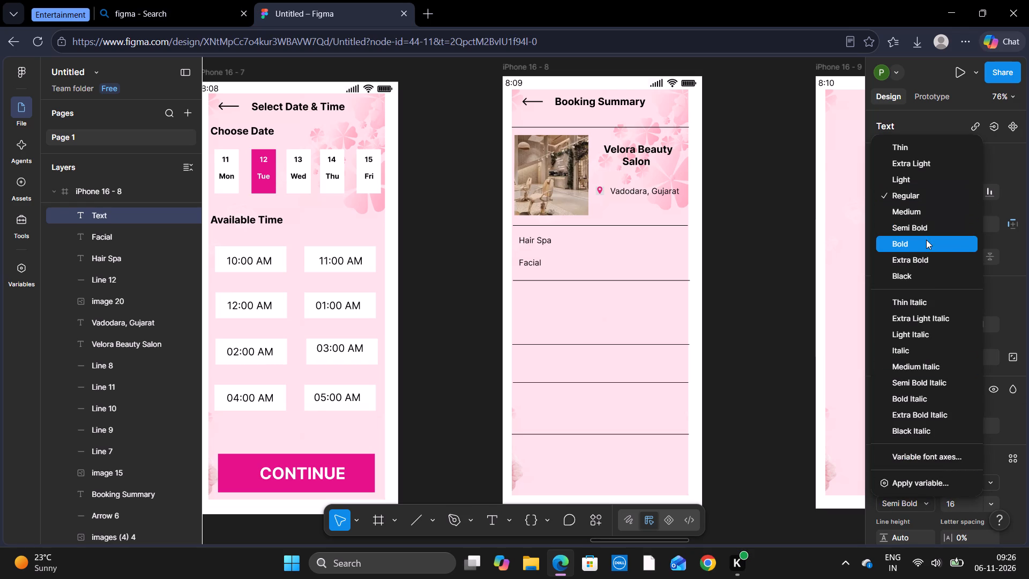
left_click(926, 240)
key("shift+y")
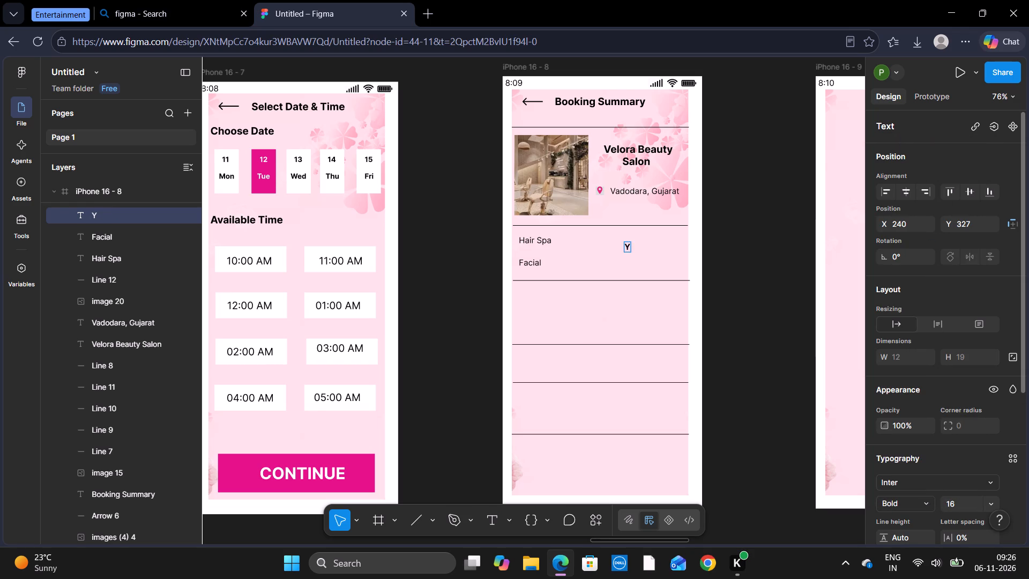
key("BackSpace")
key("shift+r")
type("s.")
type("600")
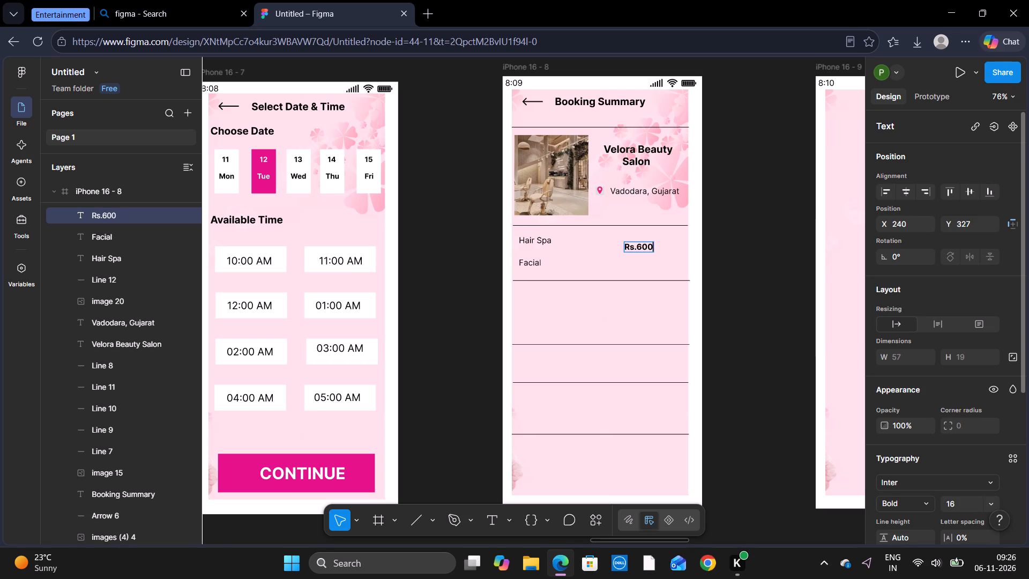
left_click(669, 258)
left_click_drag(641, 248, 643, 246)
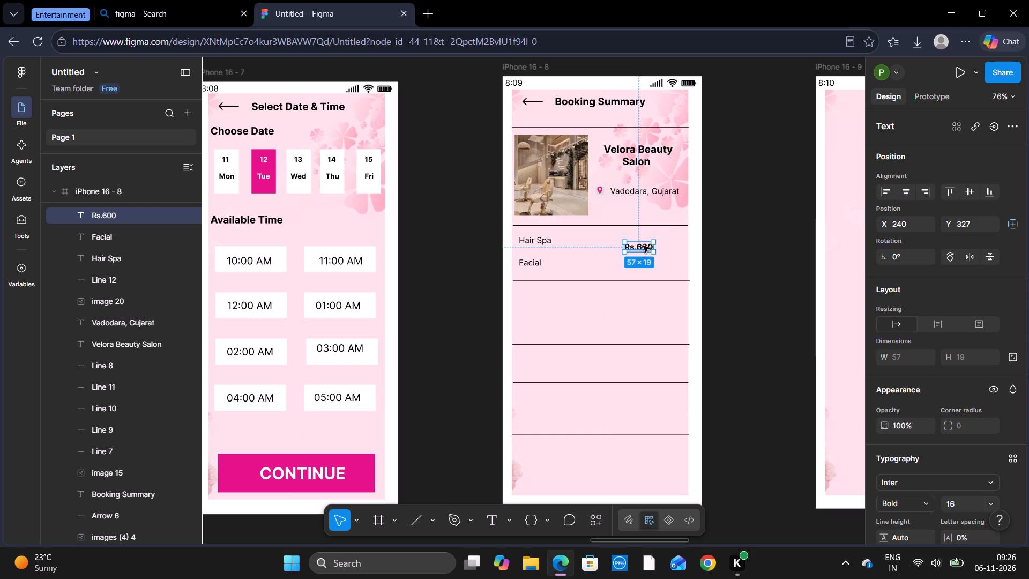
left_click_drag(643, 246, 661, 242)
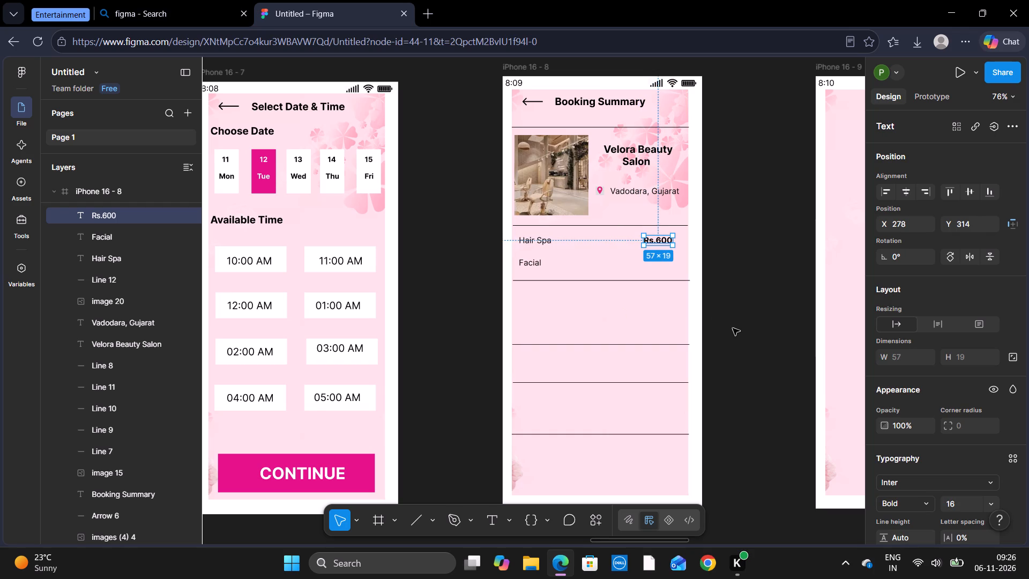
Duplicate the "Rs.600" price and place the copy on the Facial row at about X 278, Y 358.
key("ctrl+c")
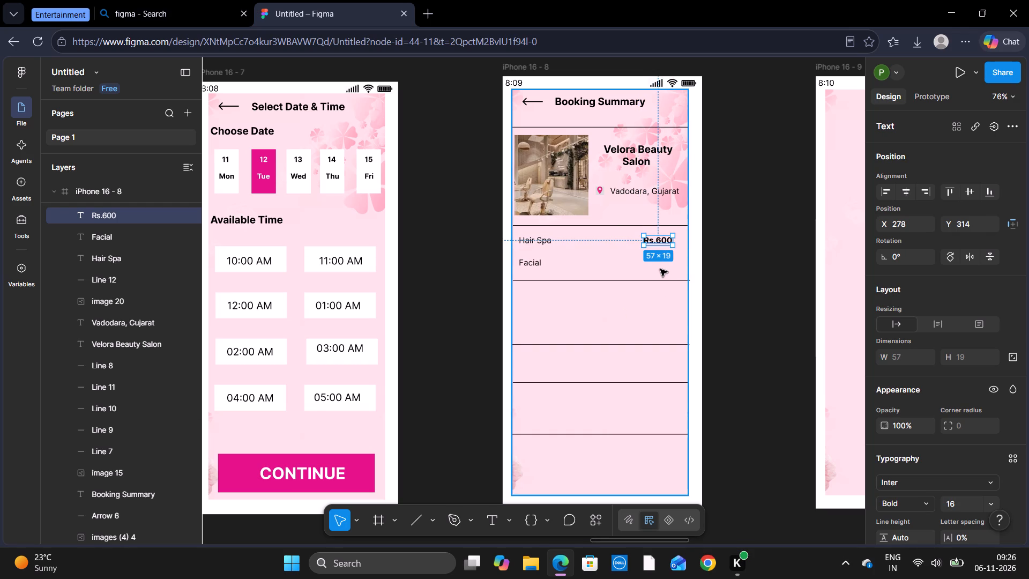
key("ctrl+v")
left_click_drag(660, 240, 660, 264)
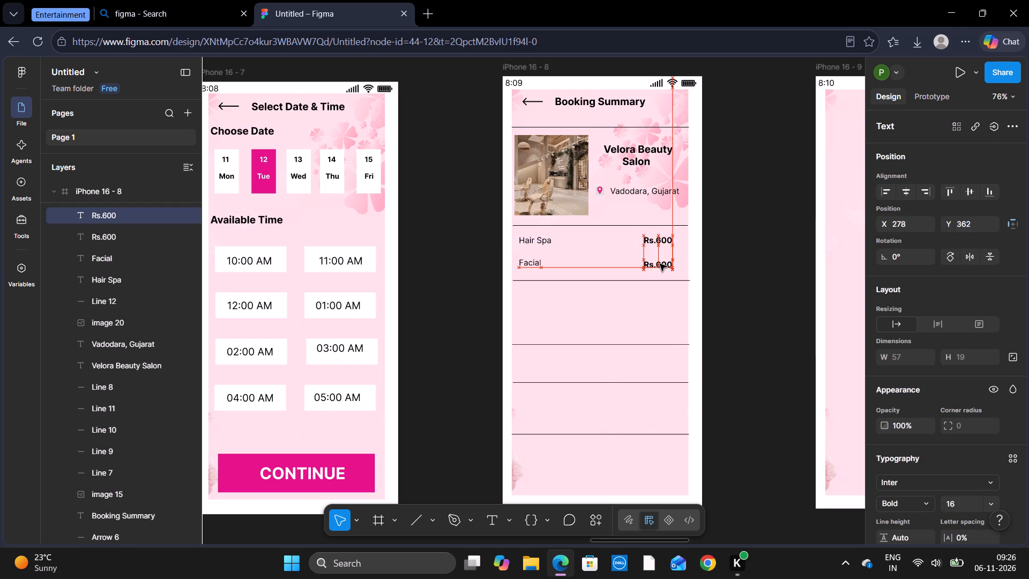
left_click_drag(660, 264, 660, 262)
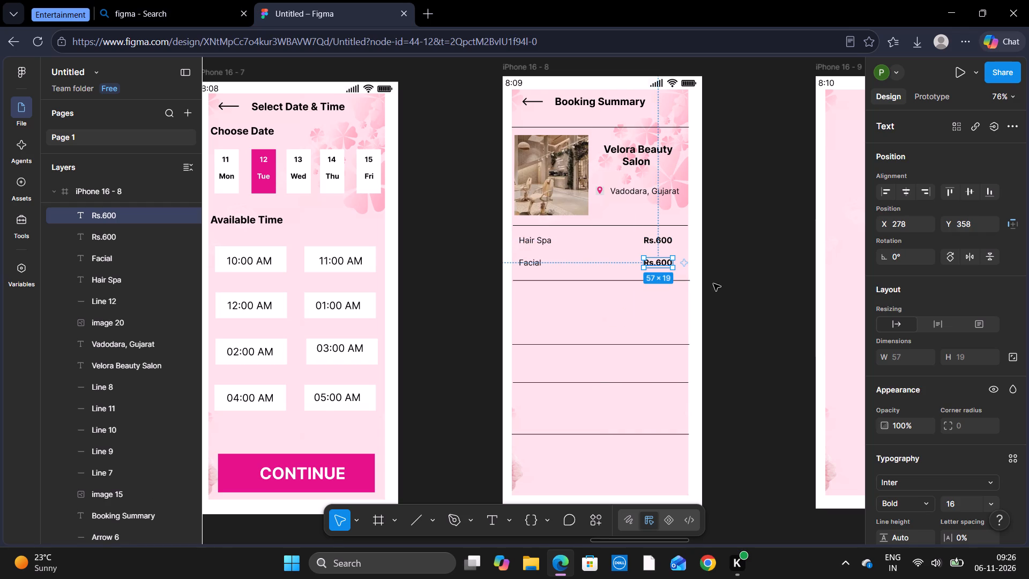
left_click(727, 289)
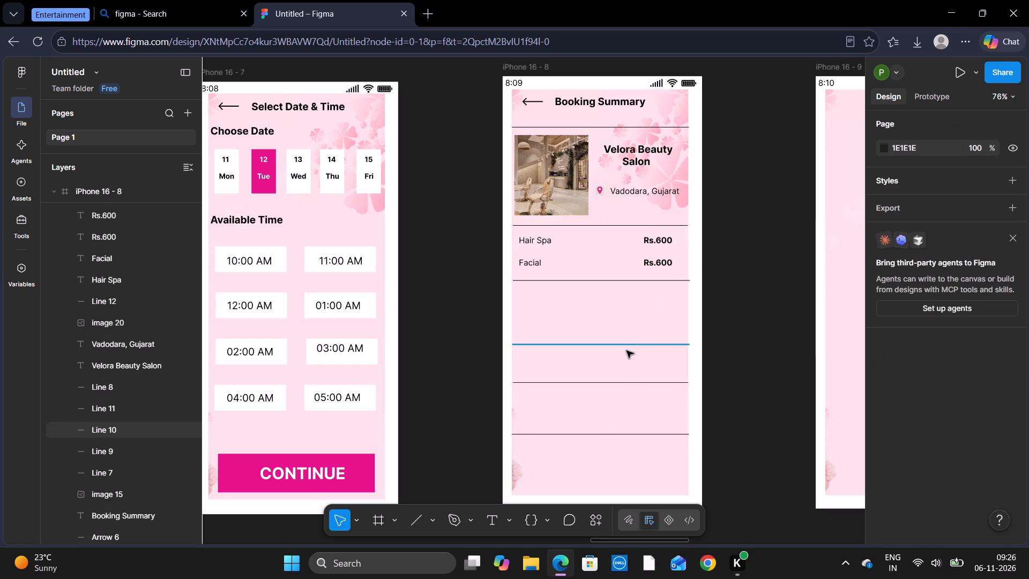
Change the Facial row's price text to "Rs.500".
left_click(493, 518)
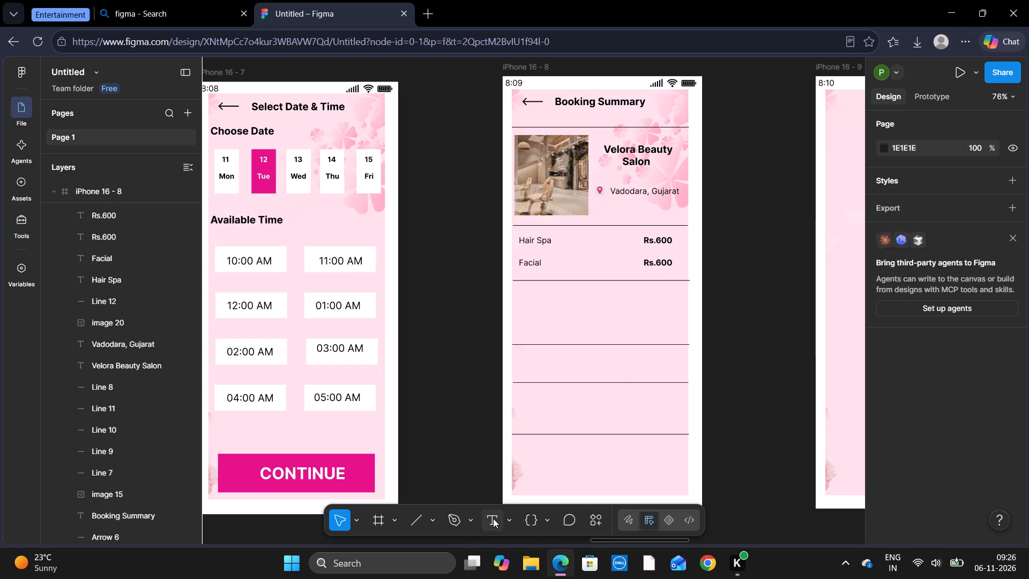
left_click(662, 261)
key("BackSpace")
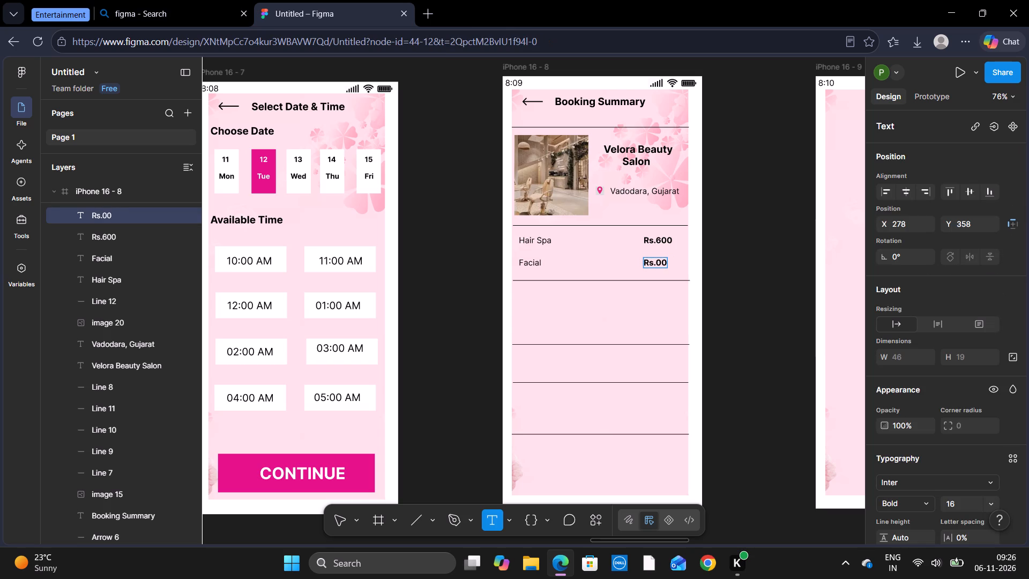
key("5")
Add the text "Subtotal" in Regular weight, size 16, beneath the divider that follows the Facial row.
left_click(925, 500)
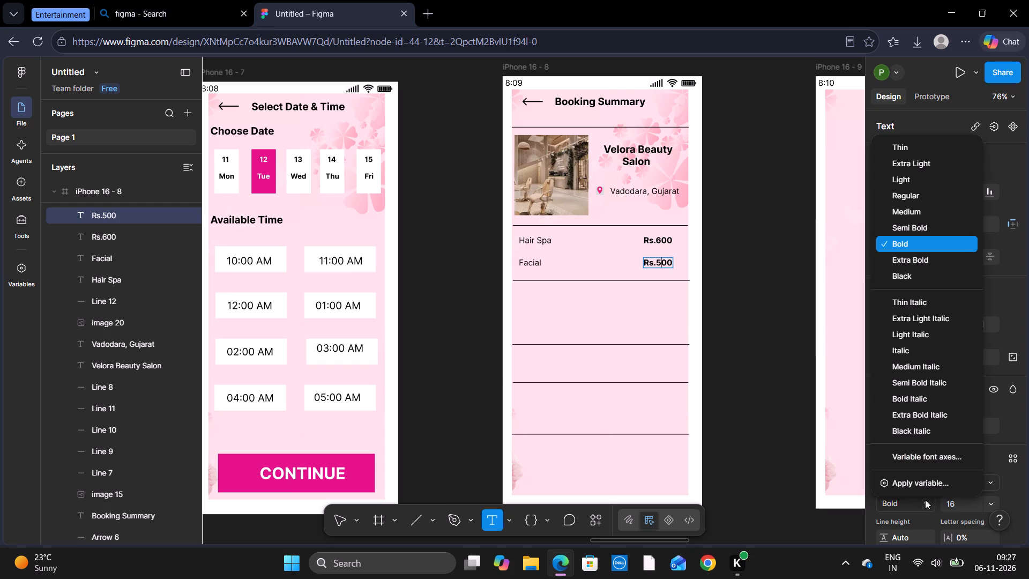
left_click(937, 203)
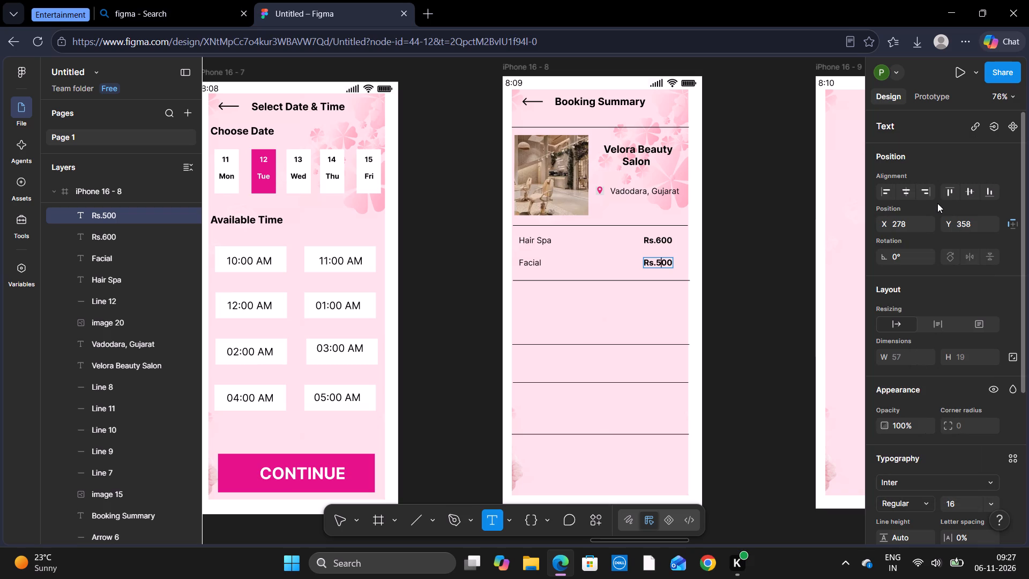
left_click(521, 298)
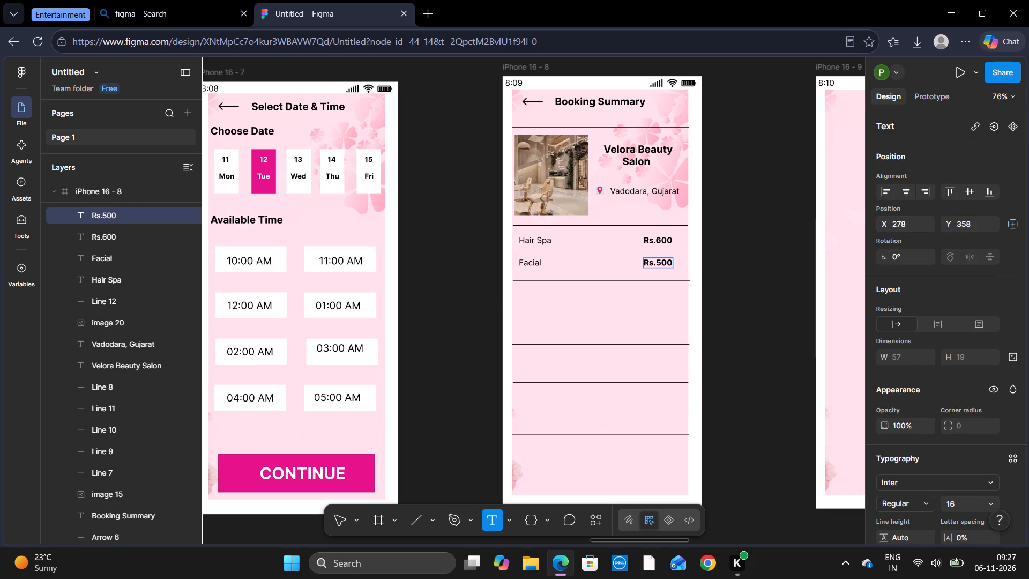
key("shift+s")
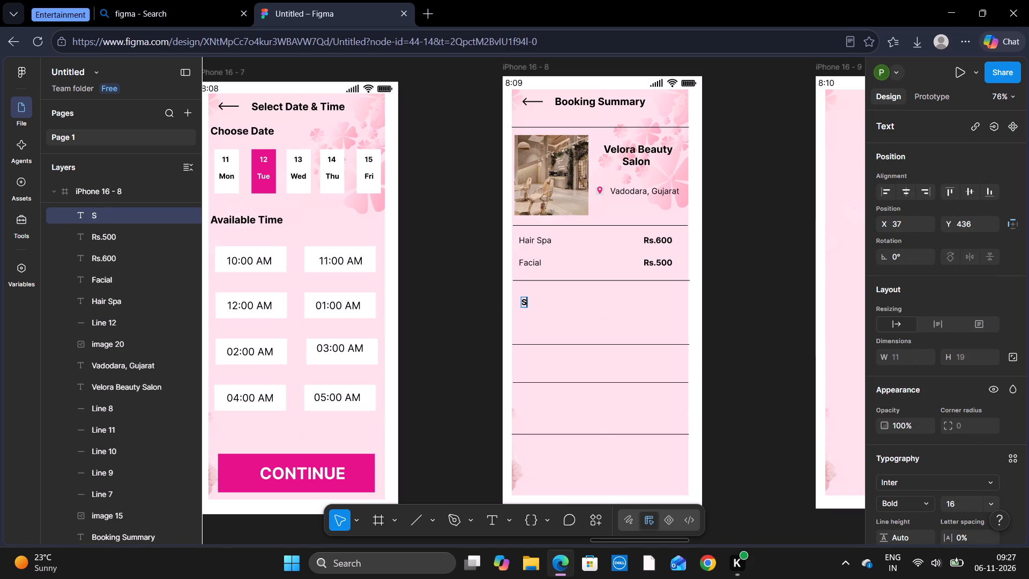
type("ub")
type("total")
key("BackSpace")
key("BackSpace")
key("BackSpace")
key("BackSpace")
key("BackSpace")
key("BackSpace")
key("BackSpace")
key("BackSpace")
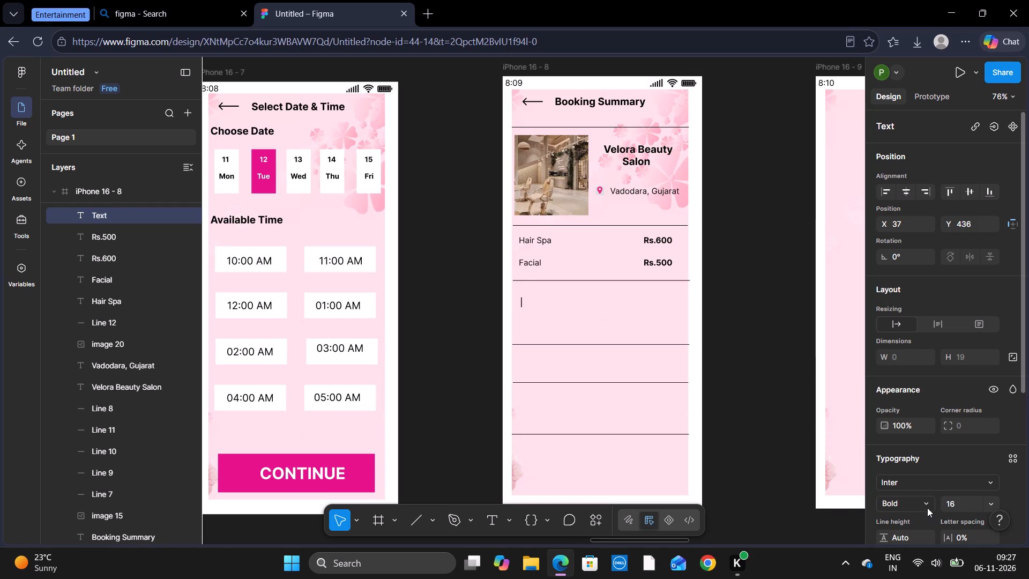
left_click(928, 508)
left_click(926, 454)
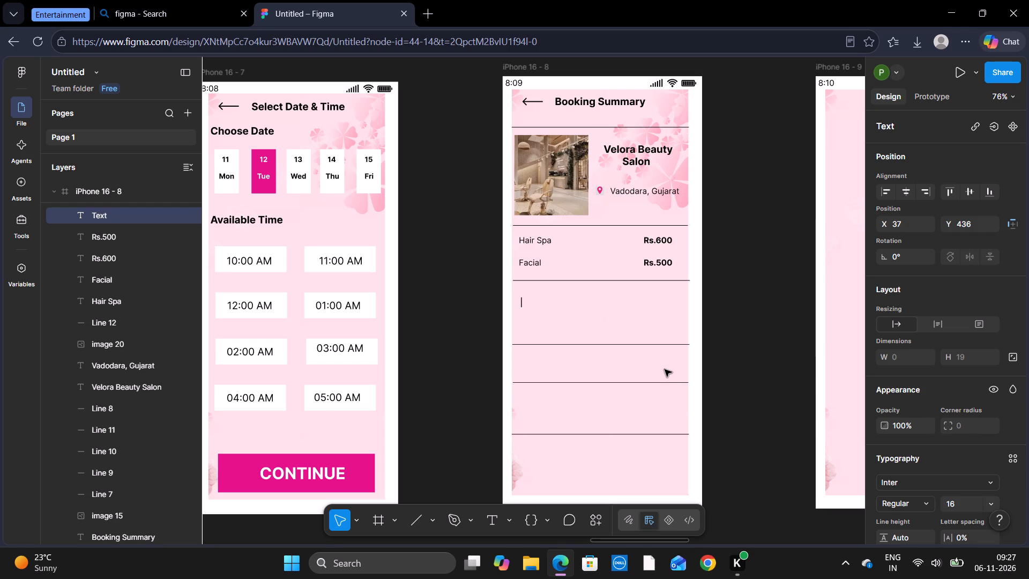
type("Subtotal")
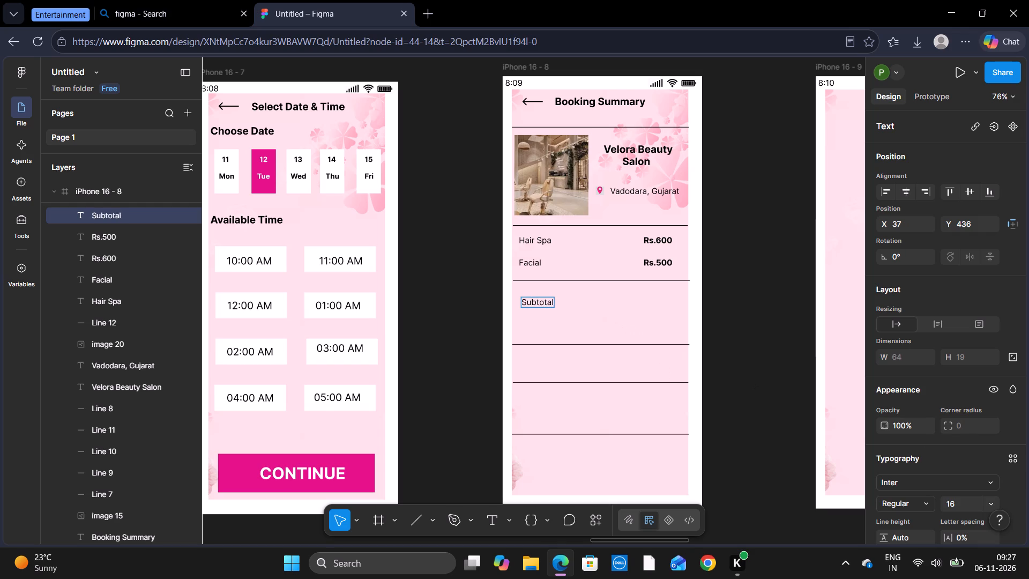
Move the Subtotal text to about X 32, Y 429, left-aligned with Facial.
left_click(568, 329)
left_click(545, 302)
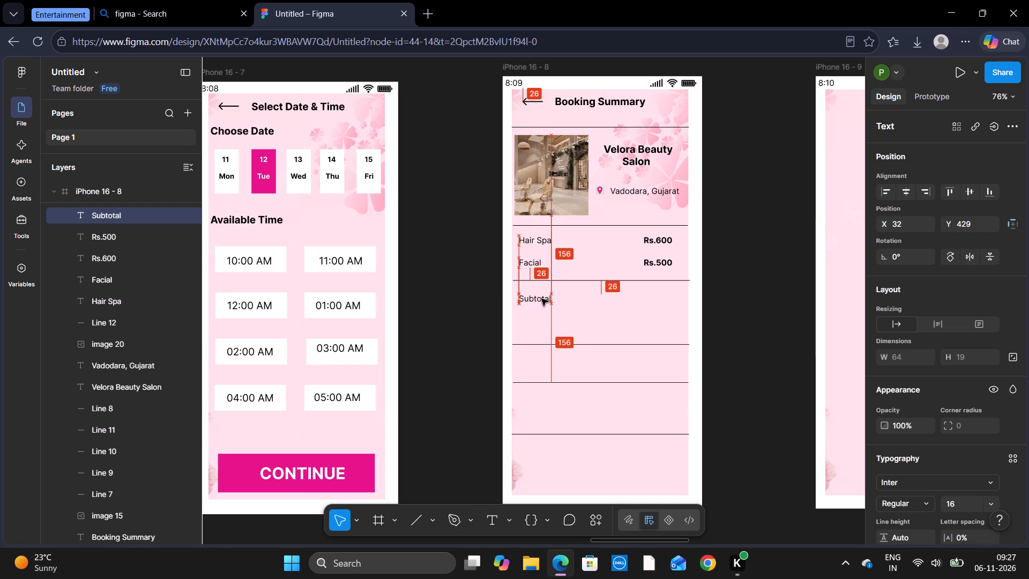
left_click(722, 302)
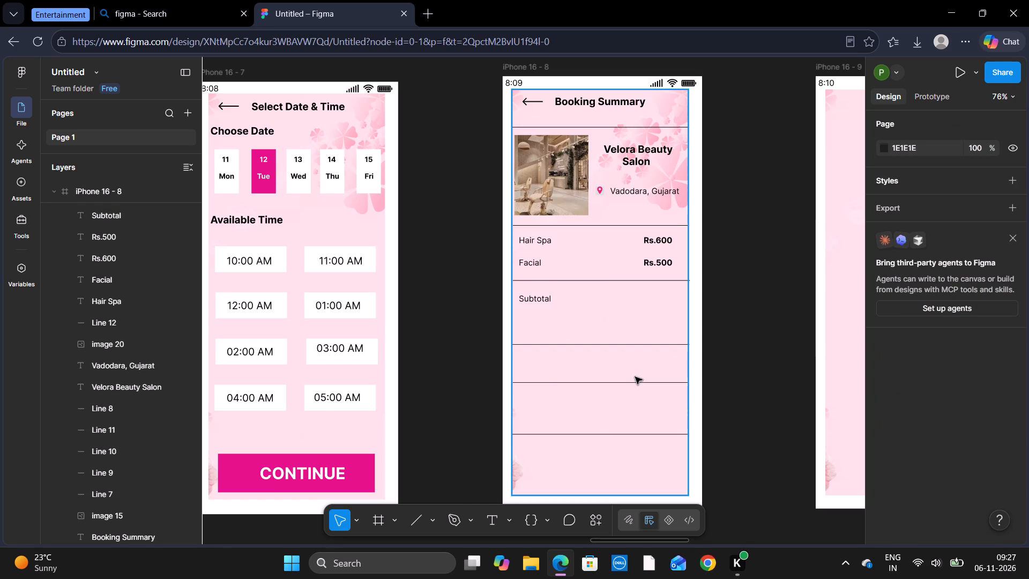
Move the divider between Facial and Subtotal down to about Y 411.
left_click(609, 280)
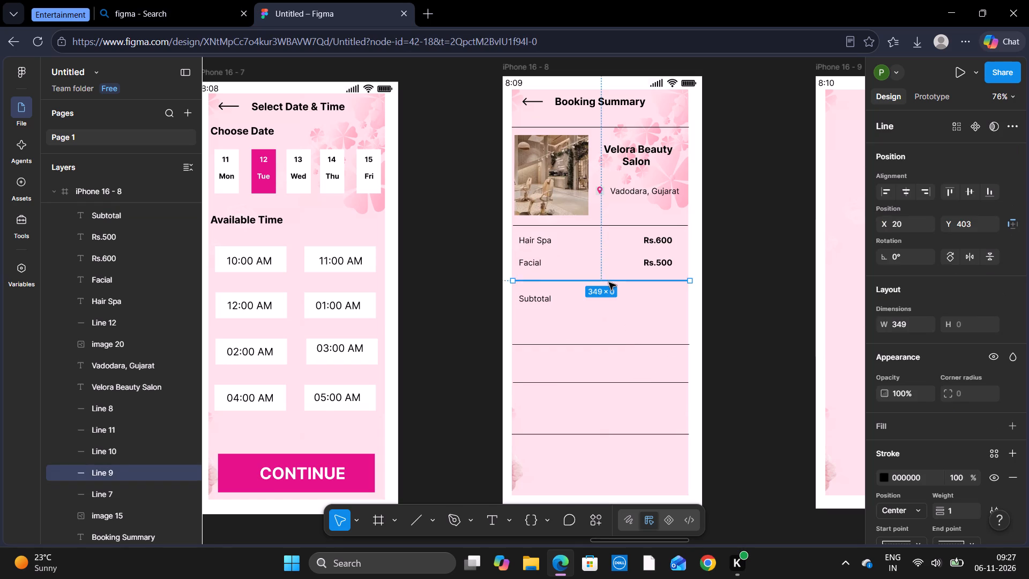
left_click(609, 284)
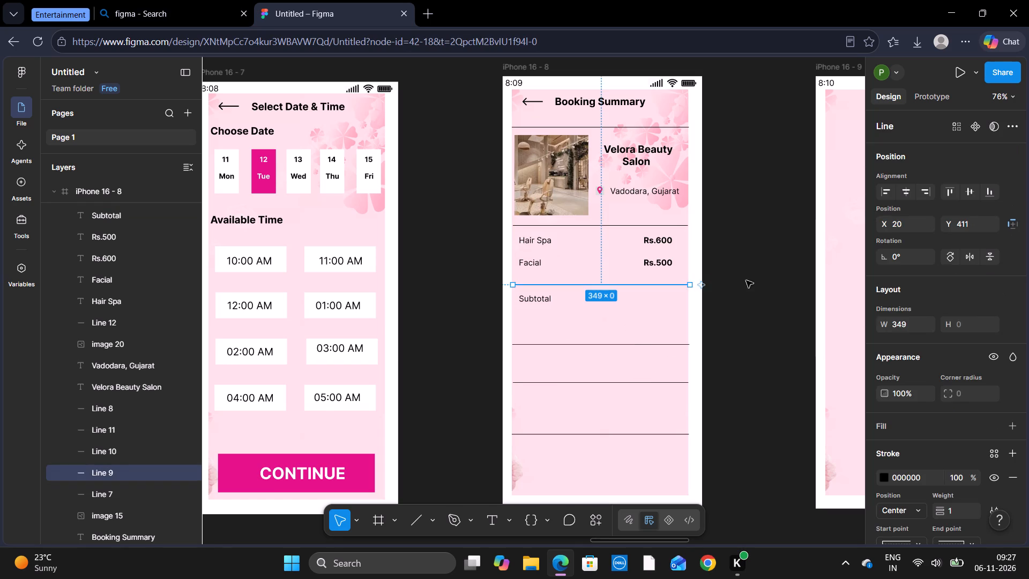
left_click(755, 280)
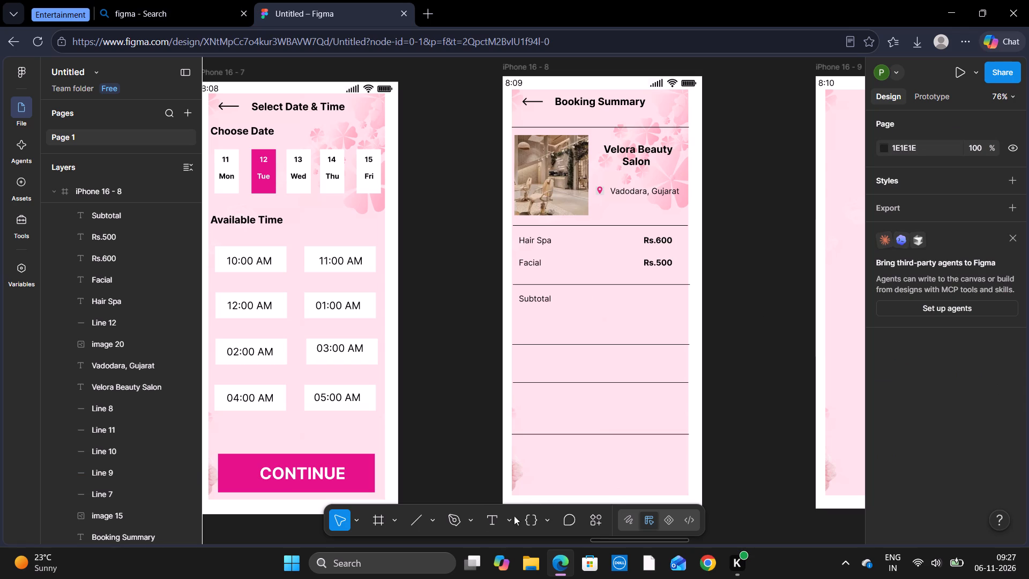
Add the text "Tax (5%)" beneath Subtotal, left-aligned with it at about X 32, Y 481.
left_click(489, 524)
left_click(523, 325)
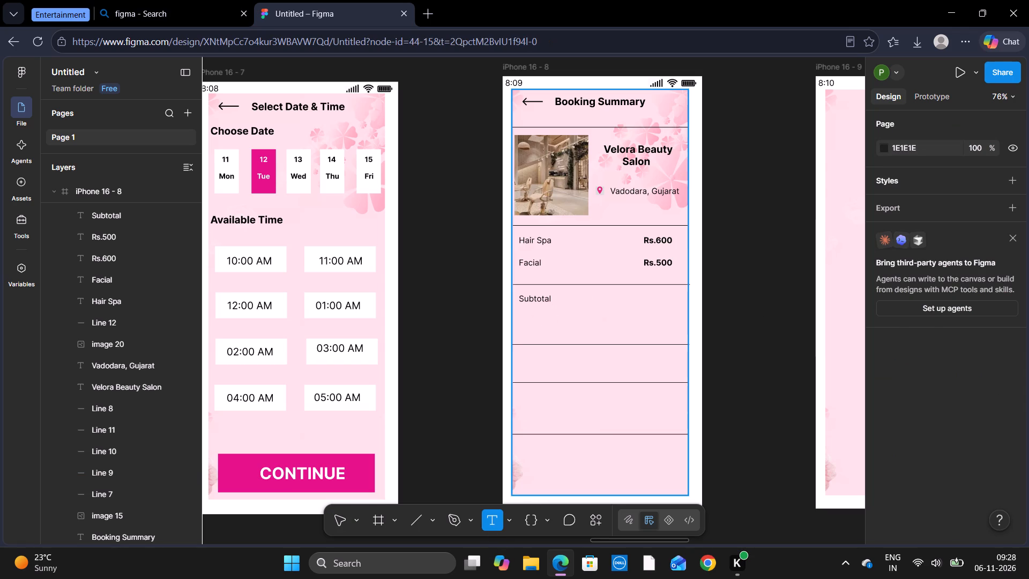
key("shift+t")
key("a")
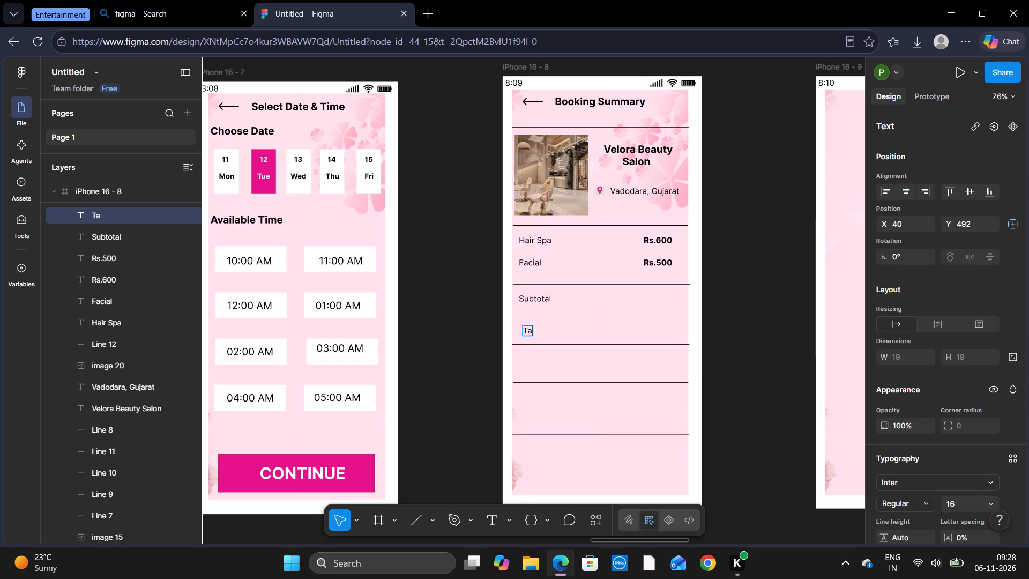
type("x")
key("space")
key("shift+parenleft")
key("5")
key("shift+percent")
key("shift+parenright")
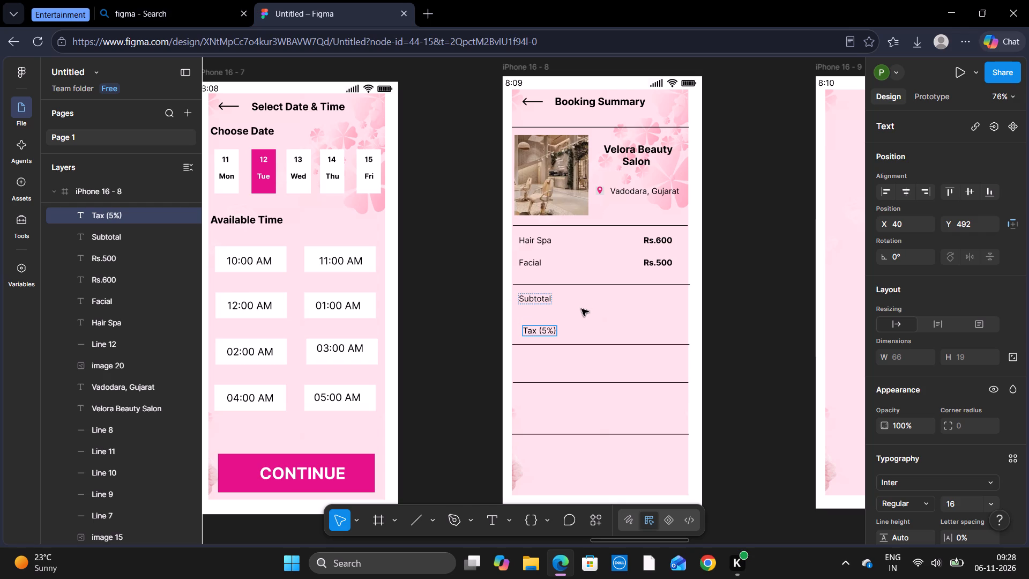
left_click(576, 326)
left_click_drag(550, 330, 546, 325)
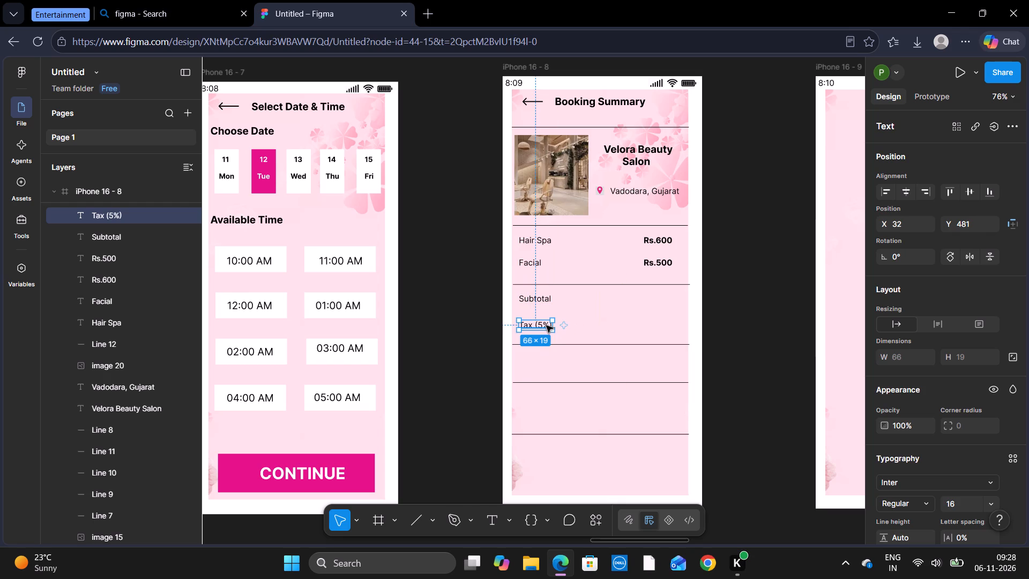
Move the Subtotal text down to about Y 437, keeping it at X 32.
left_click(542, 300)
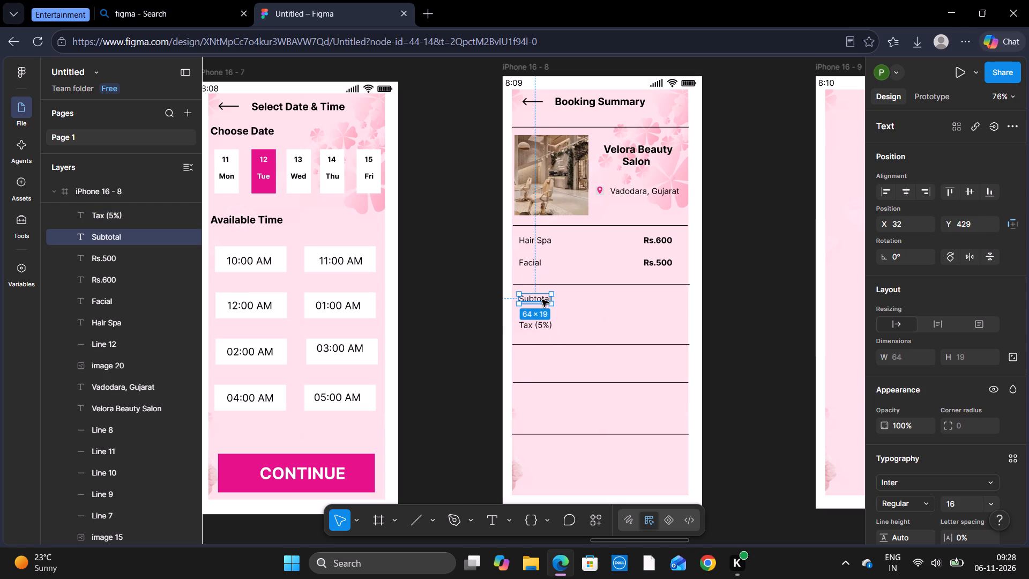
left_click(542, 300)
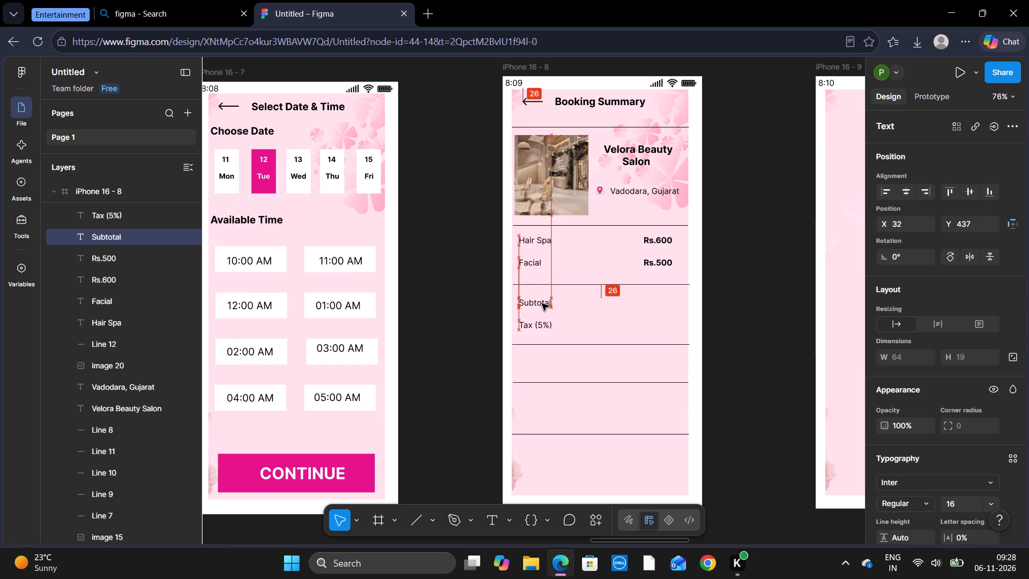
left_click(748, 319)
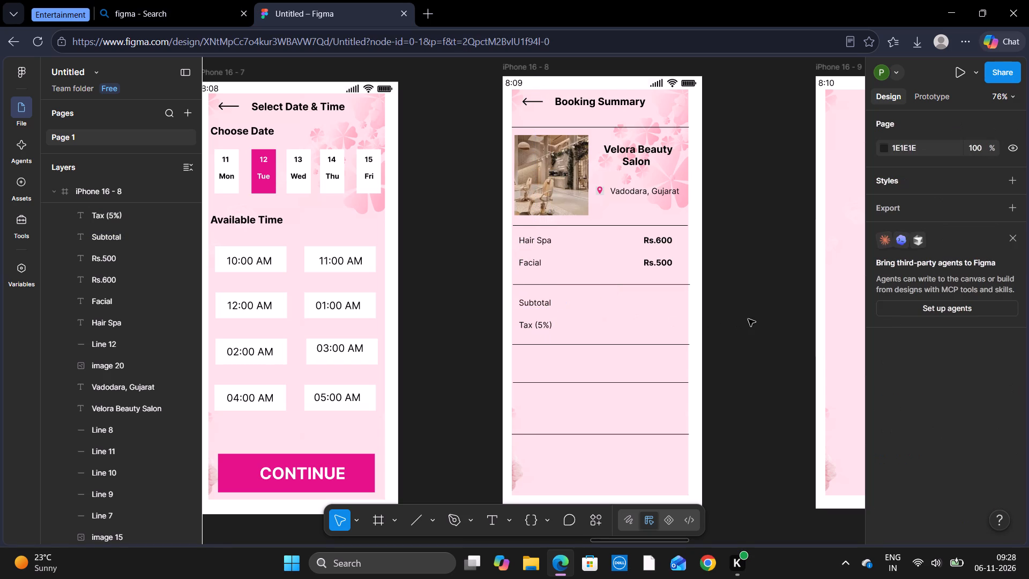
Duplicate the Hair Spa row's "Rs.600" price and place the copy on the Subtotal row at about X 281, Y 437.
left_click(665, 243)
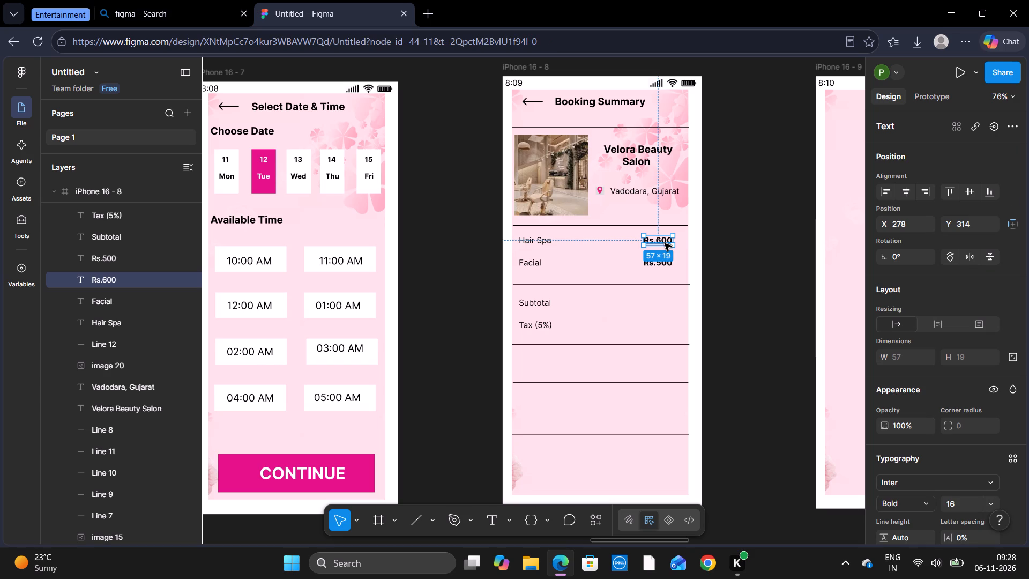
key("ctrl+c")
key("ctrl+v")
left_click_drag(665, 243, 660, 304)
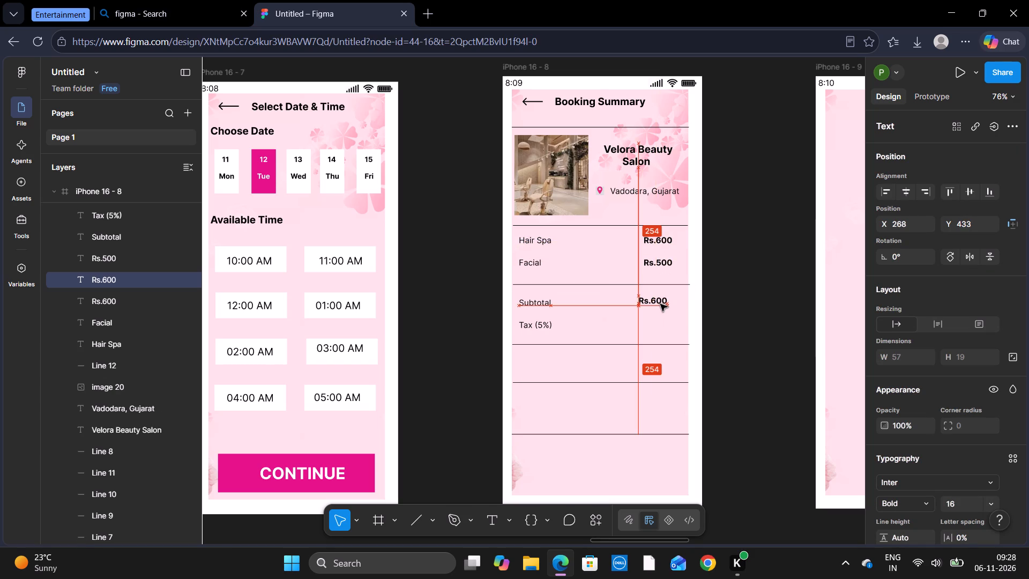
left_click_drag(660, 304, 666, 307)
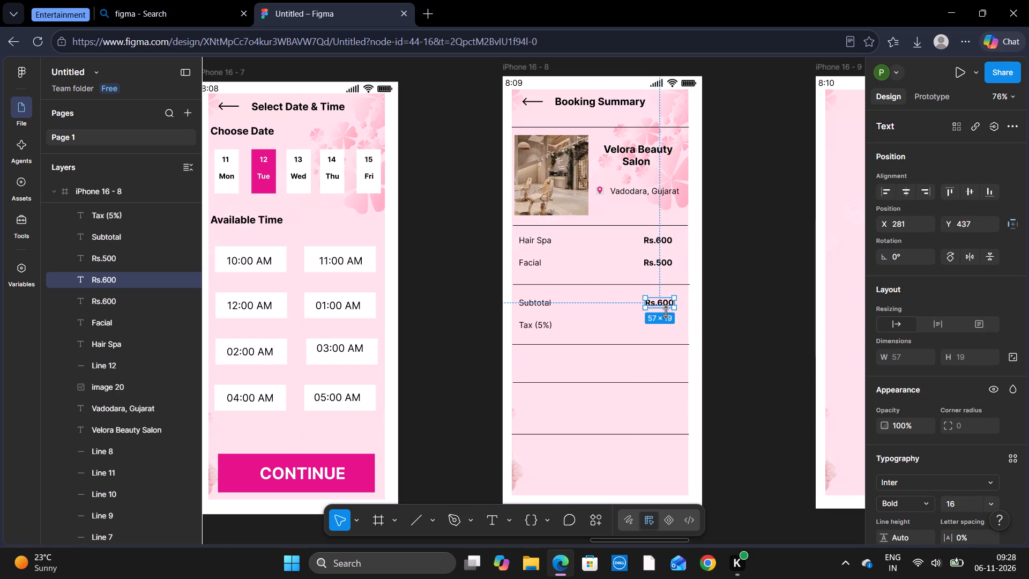
Paste another copy of the "Rs.600" price and place it on the Tax (5%) row at about X 281, Y 481.
key("ctrl+v")
left_click_drag(663, 239, 667, 298)
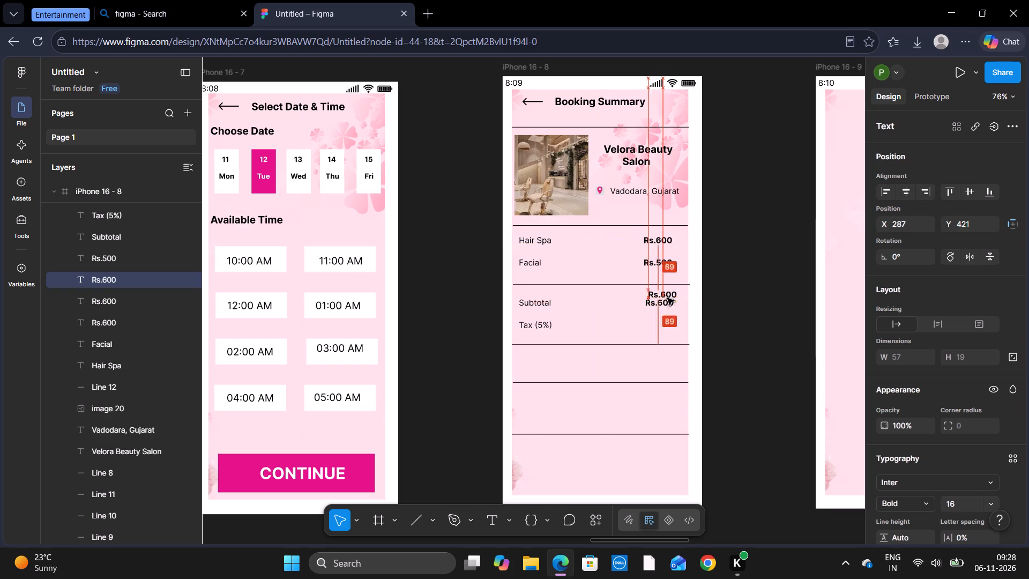
left_click_drag(667, 298, 664, 322)
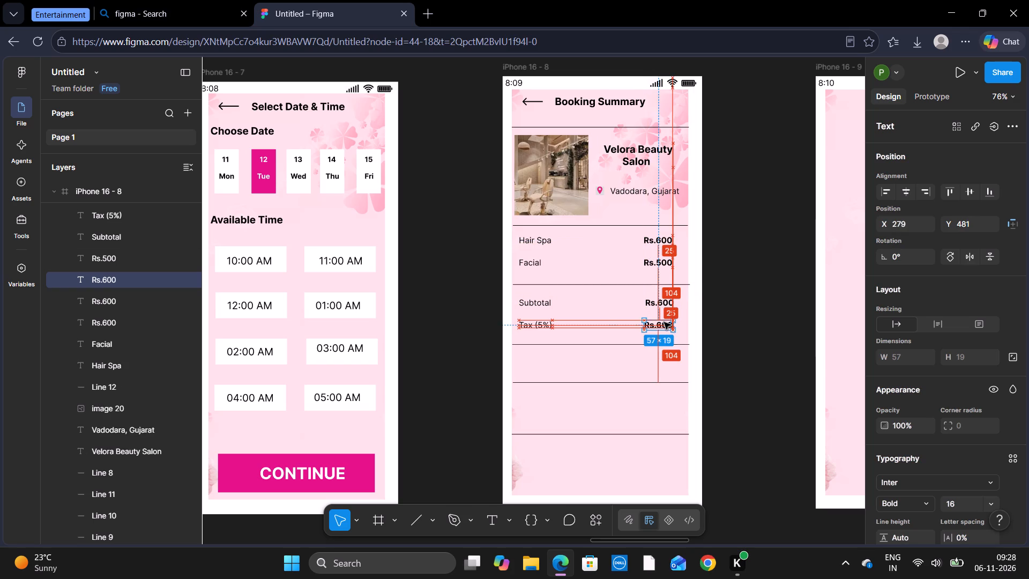
left_click_drag(664, 322, 665, 323)
left_click(768, 353)
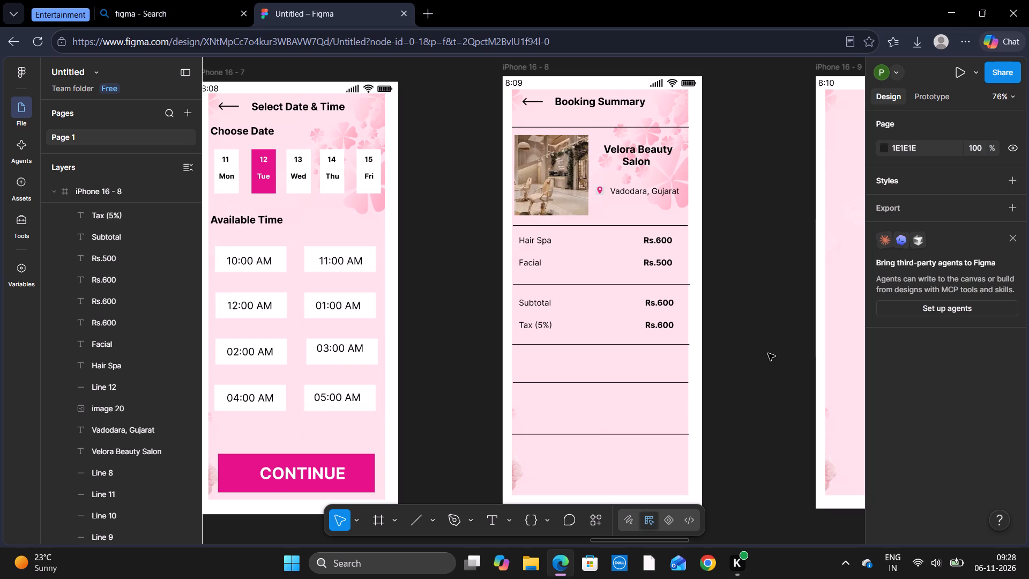
Change the Subtotal row's price text to "Rs.1100".
left_click(497, 521)
left_click(658, 305)
key("Right")
key("BackSpace")
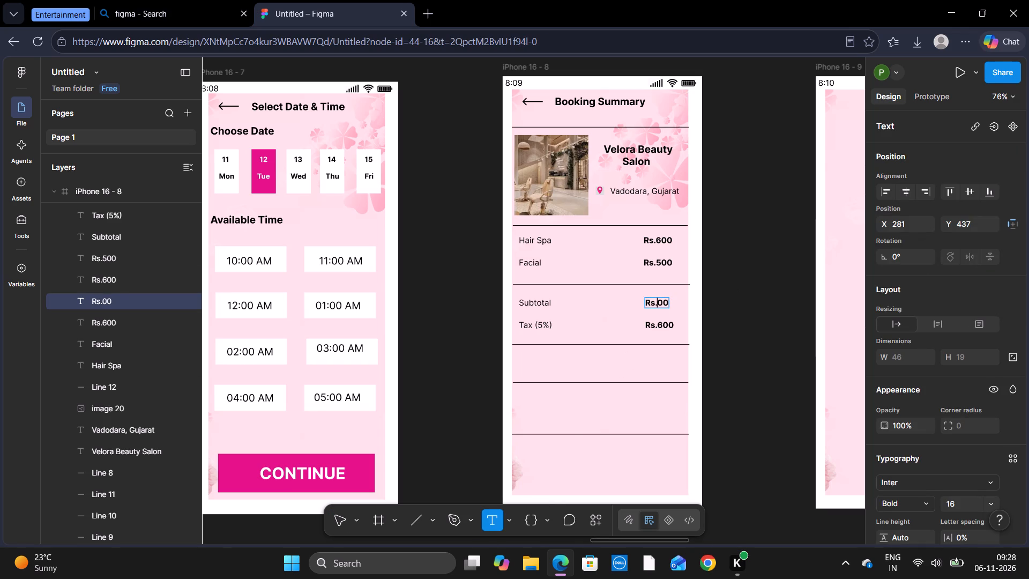
type("11")
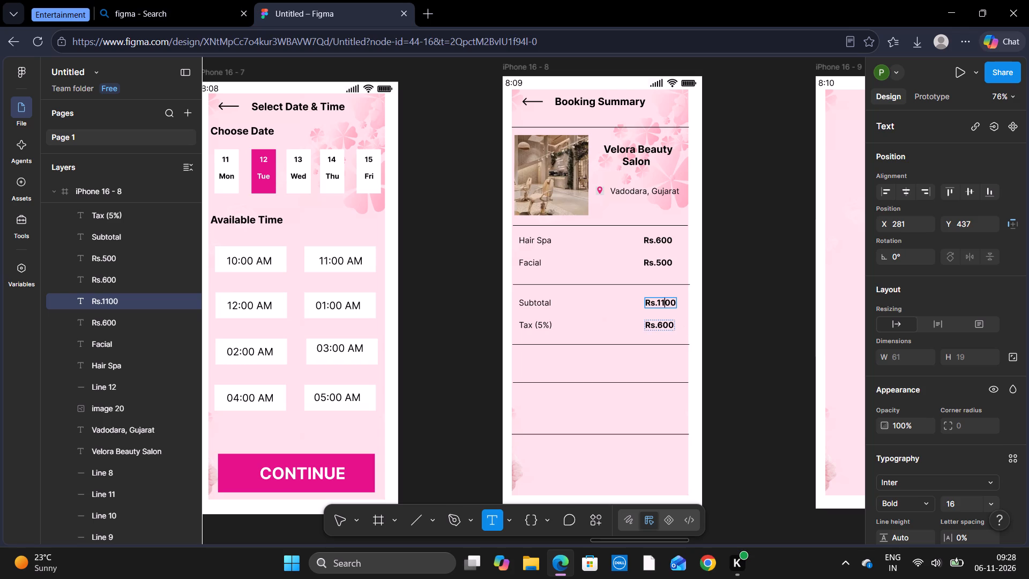
Change the Tax (5%) row's price text to "Rs.55".
left_click(673, 325)
key("BackSpace")
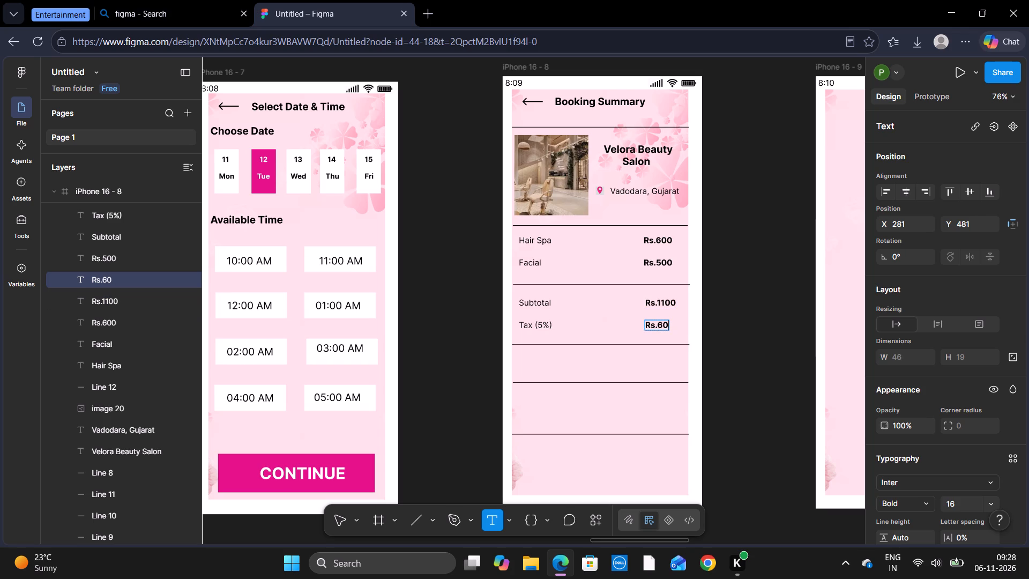
key("BackSpace")
key("BackSpace")
type("55")
Insert four leading spaces before "Rs.55" to line its end up with the "Rs.1100" price above.
key("Left")
key("Left")
key("Left")
key("Left")
key("Left")
key("space")
key("space")
key("space")
key("space")
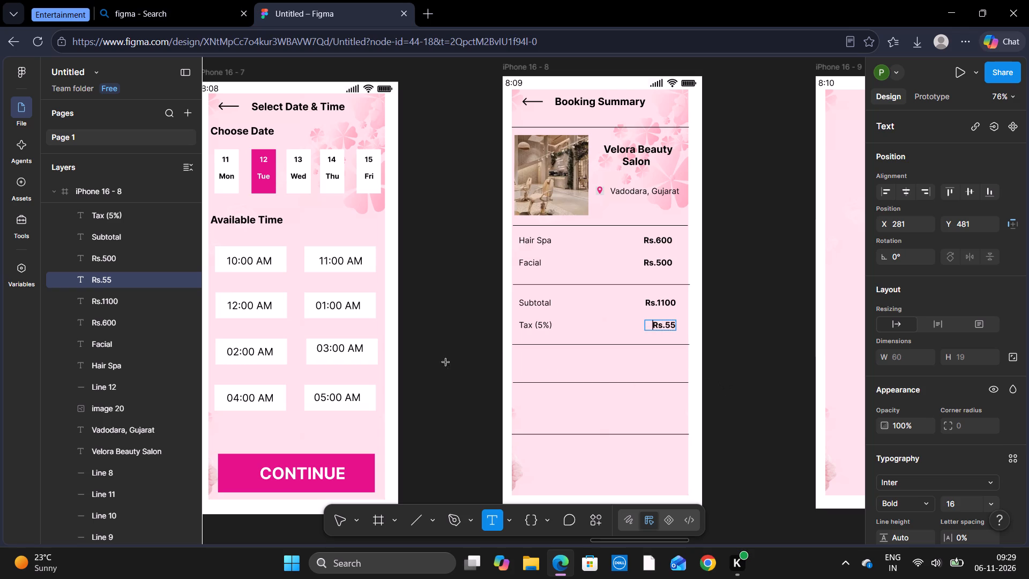
Add a "Date" text label in Regular weight below the second-to-last divider line, at about X 32, Y 629.
left_click(519, 397)
type("Date")
key("BackSpace")
key("BackSpace")
key("BackSpace")
key("BackSpace")
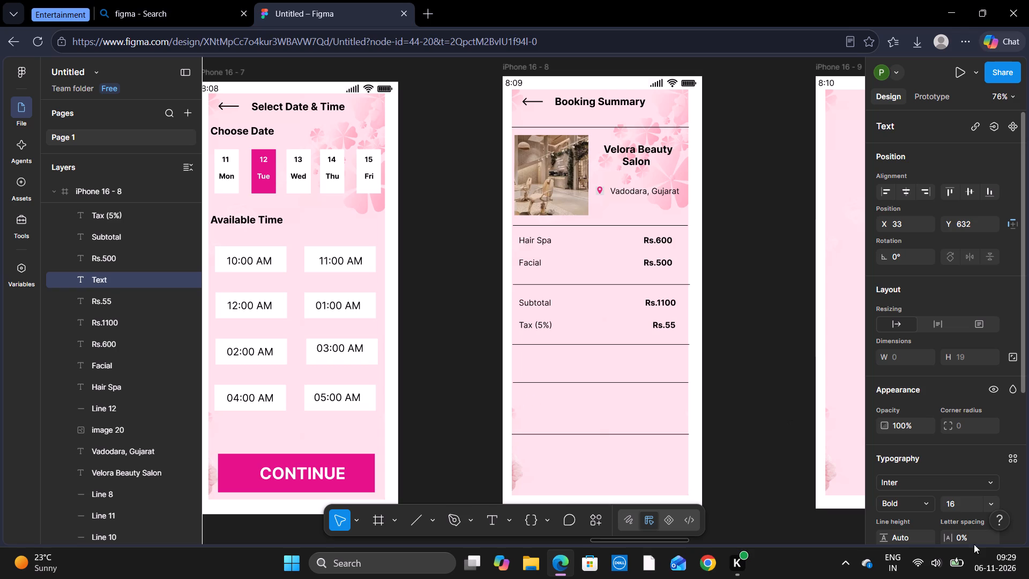
left_click(922, 499)
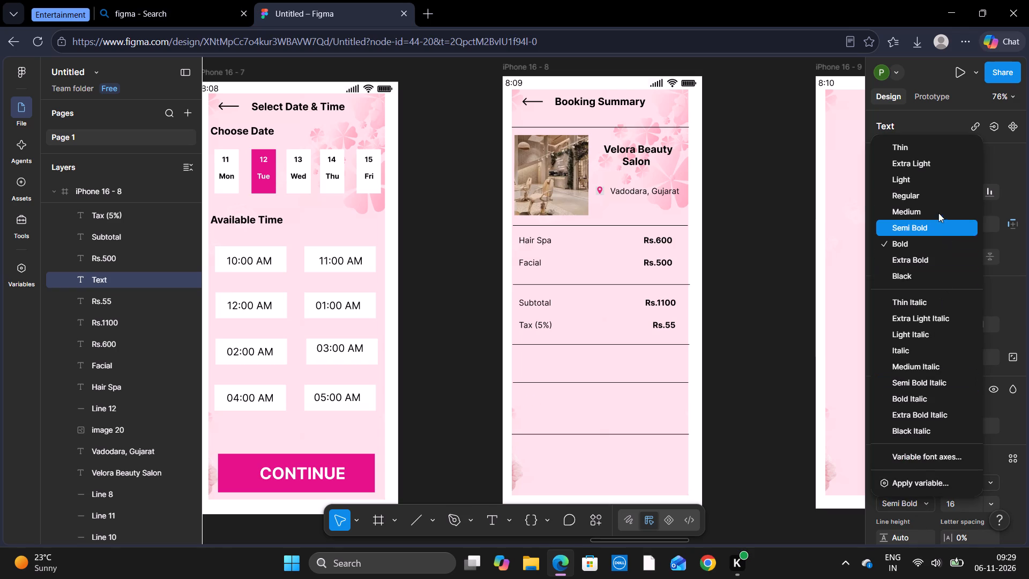
left_click(929, 190)
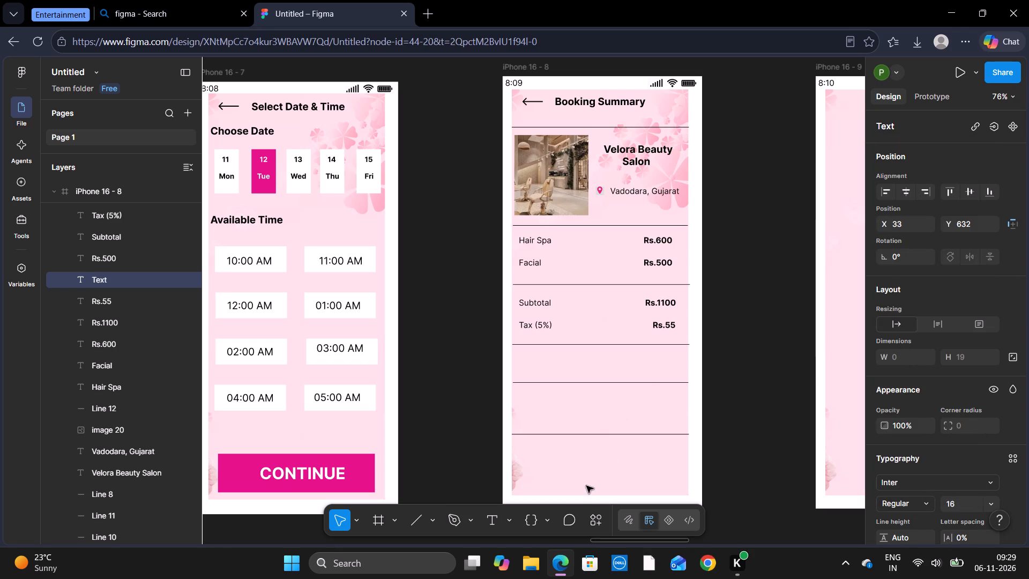
type("Date")
key("space")
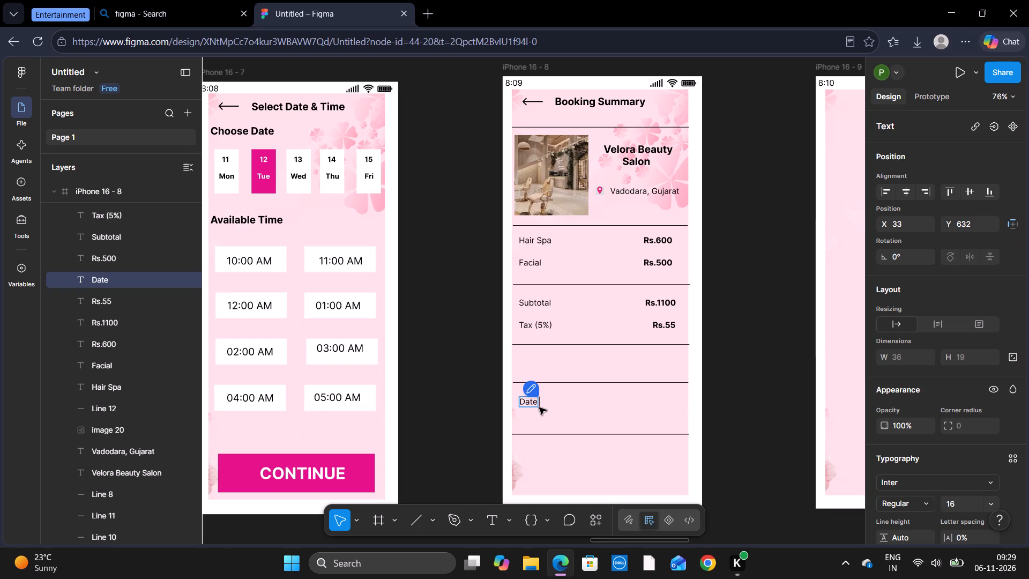
left_click(540, 407)
left_click(549, 419)
left_click(527, 399)
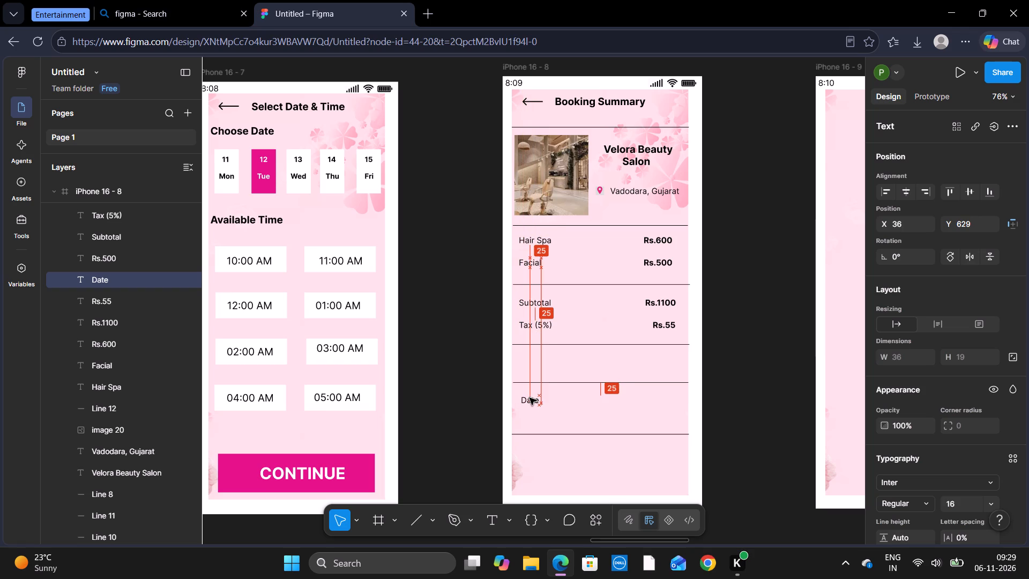
Add a "Time" text label below the Date label, at about X 48, Y 682.
left_click(495, 521)
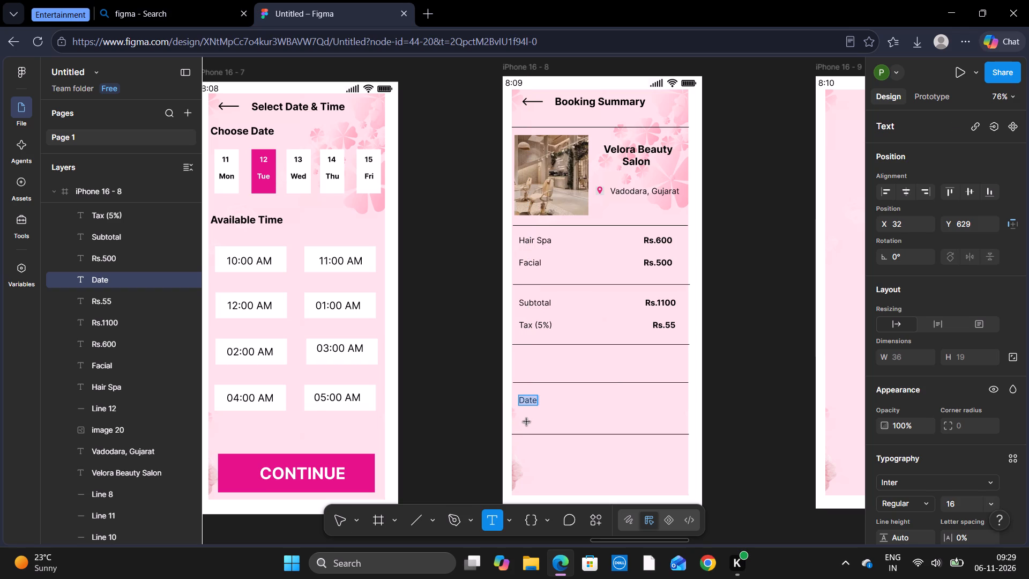
left_click(527, 422)
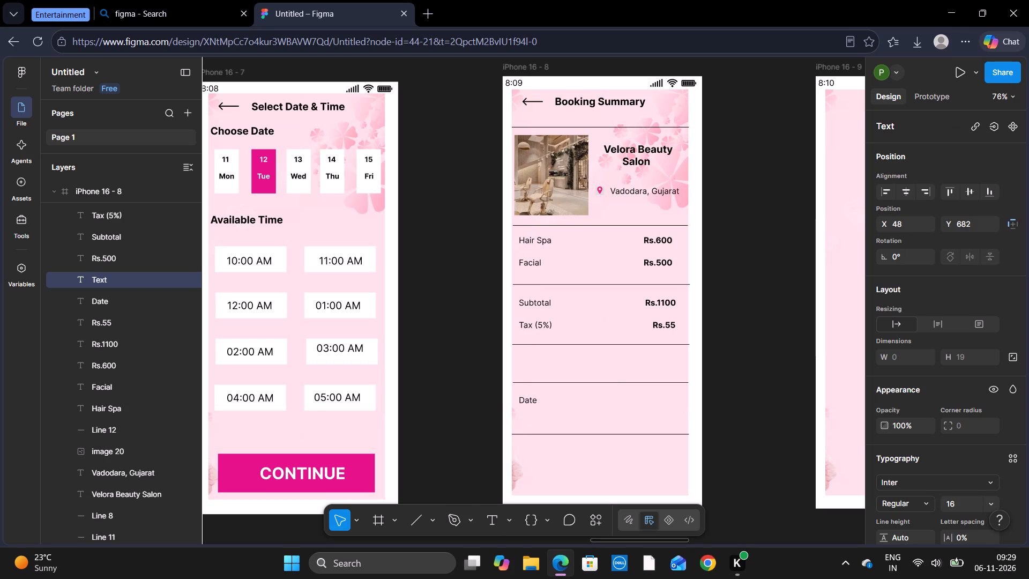
key("shift+t")
type("ime")
left_click(563, 441)
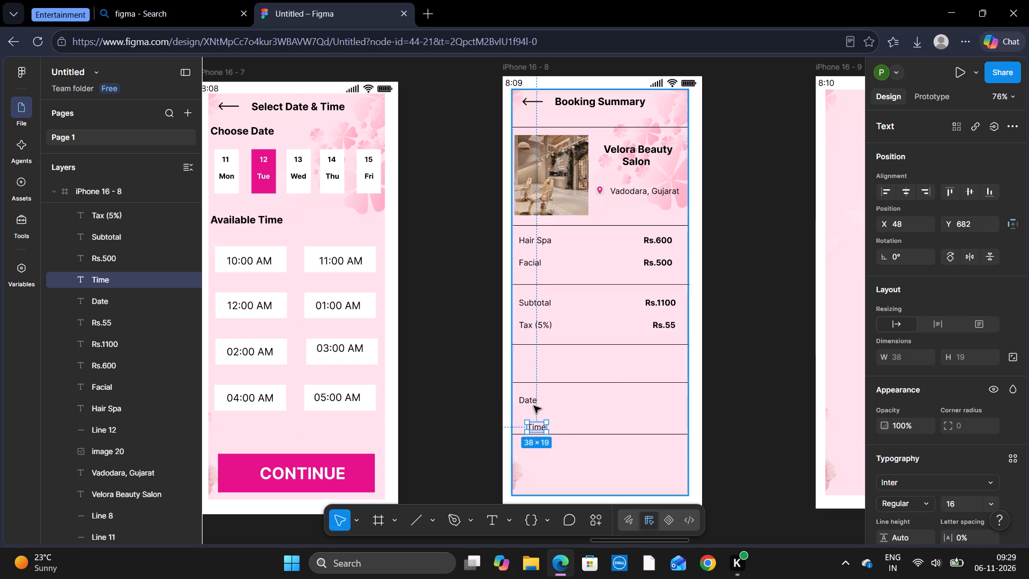
Move the Date label up to about Y 619, keeping it at X 32.
left_click(533, 401)
left_click(533, 401)
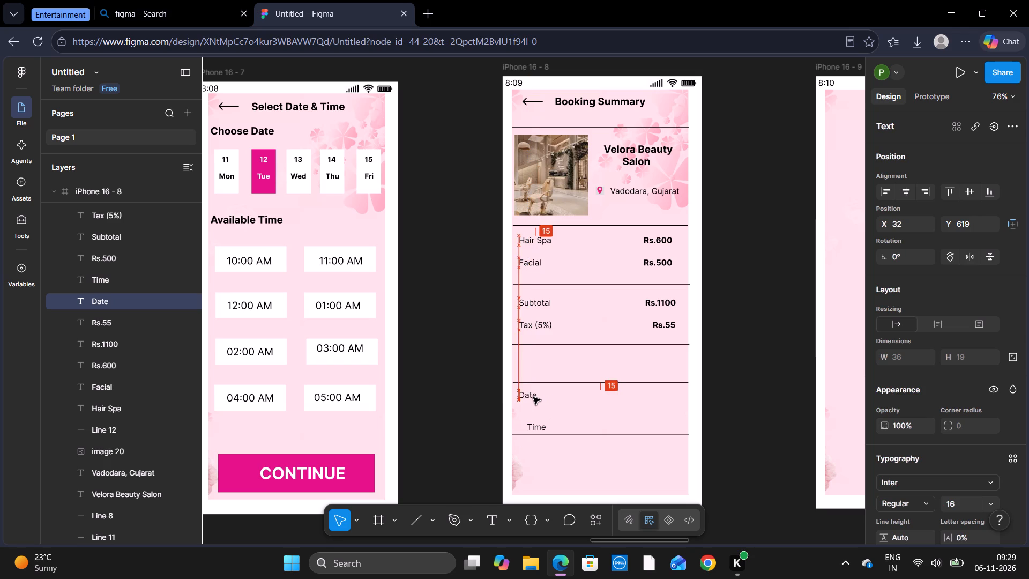
left_click(533, 397)
Move the Time label to about X 32, Y 663, left-aligned with Date and spaced 25 below it.
left_click(545, 434)
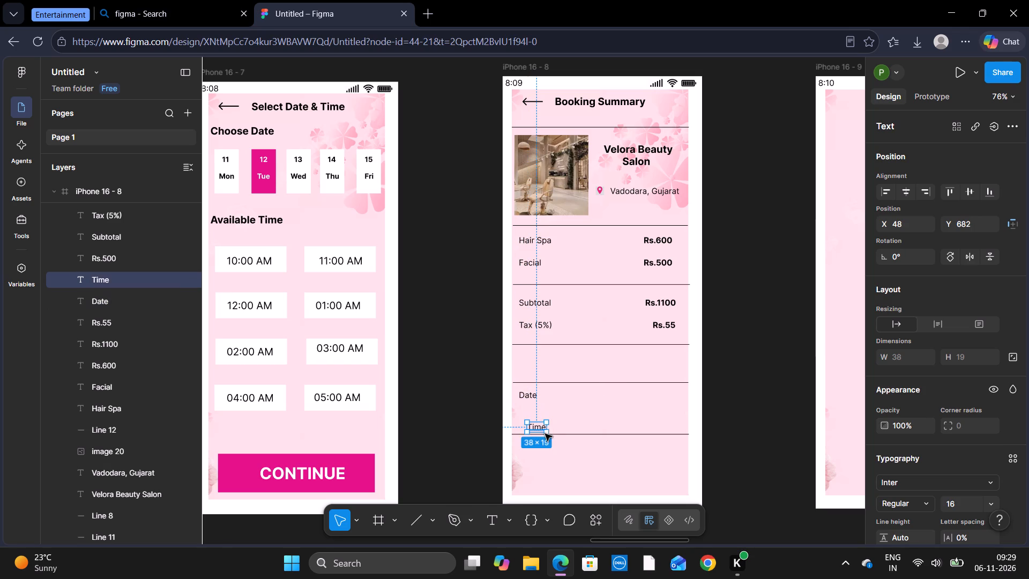
left_click_drag(537, 425, 529, 418)
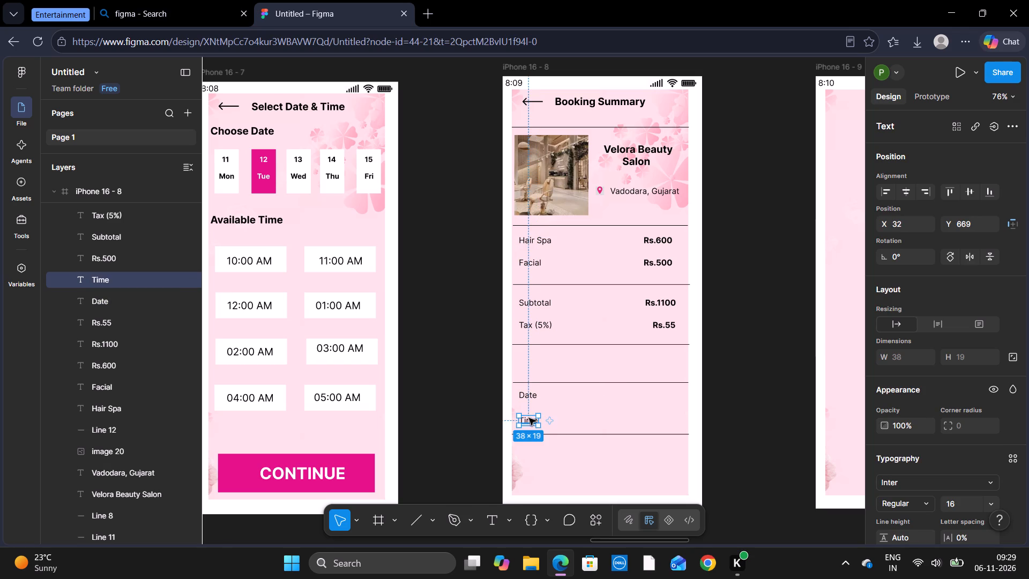
left_click(732, 388)
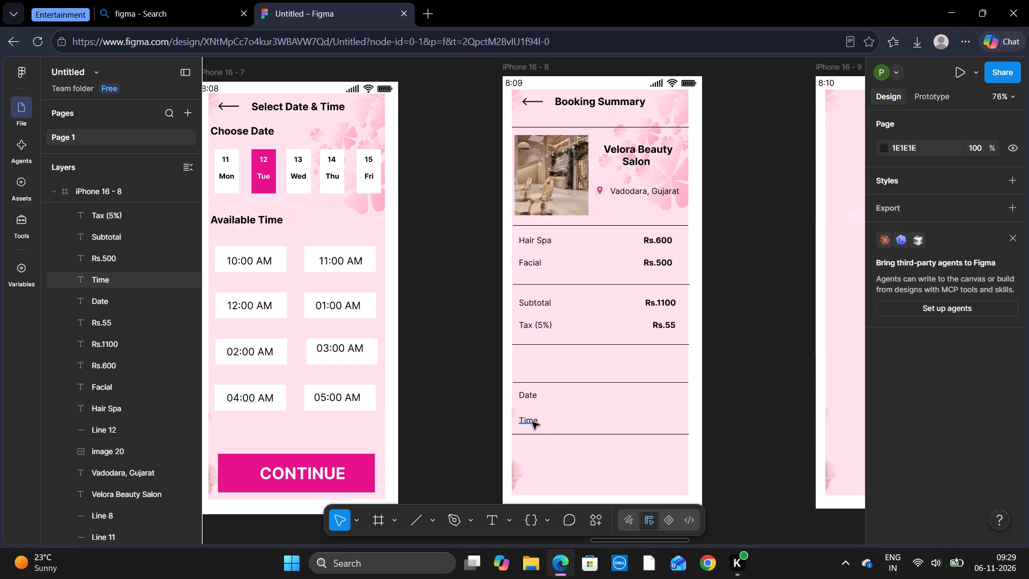
left_click(532, 422)
left_click(532, 422)
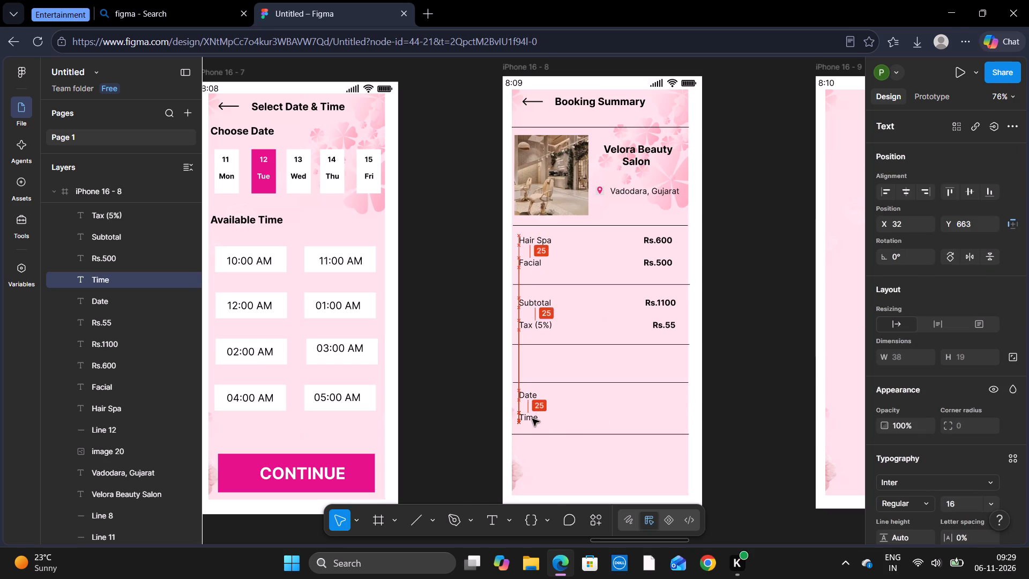
left_click(784, 367)
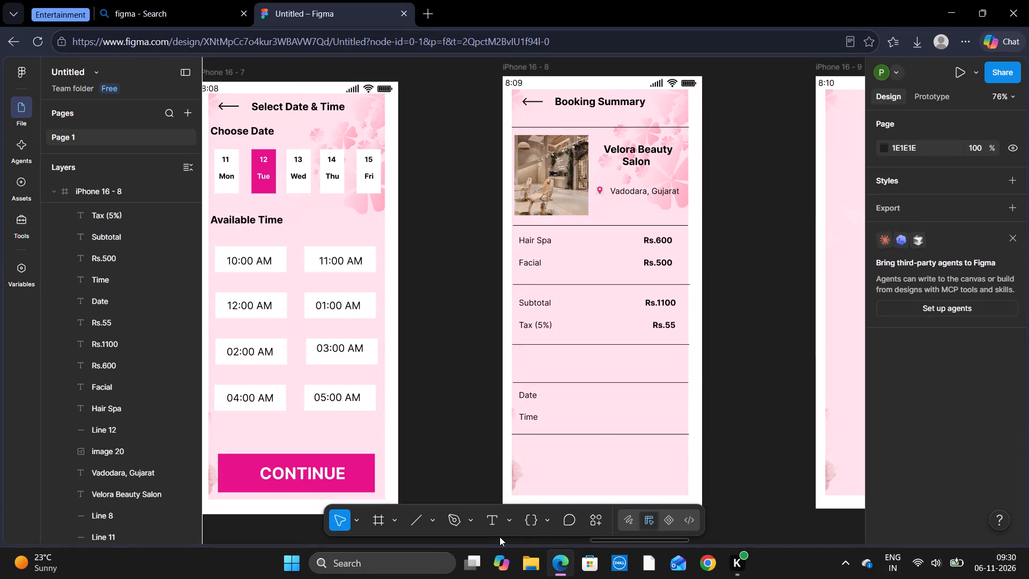
Add the text "12 August, 2026" on the Date row at about X 177, Y 624.
left_click(491, 526)
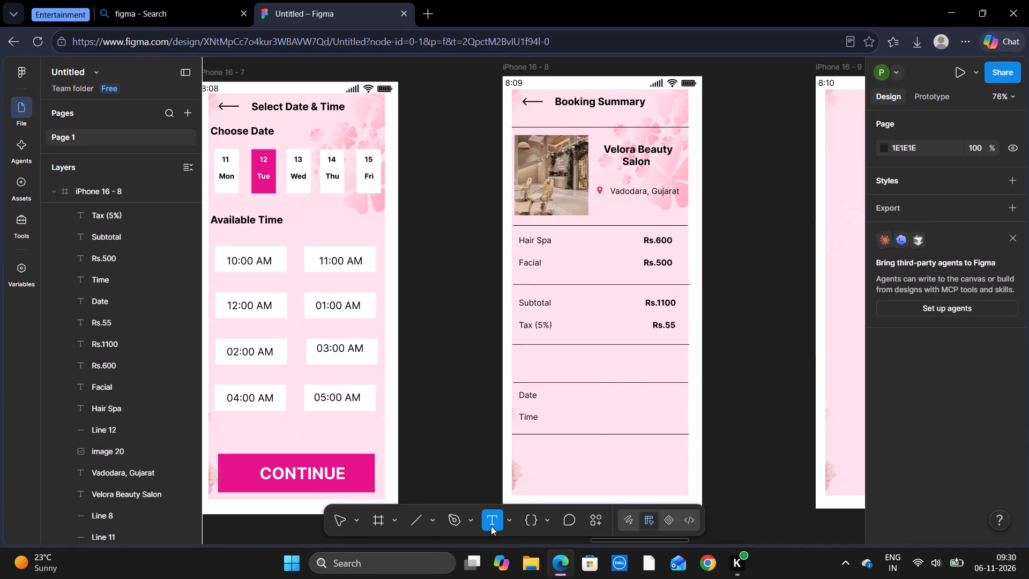
left_click(592, 392)
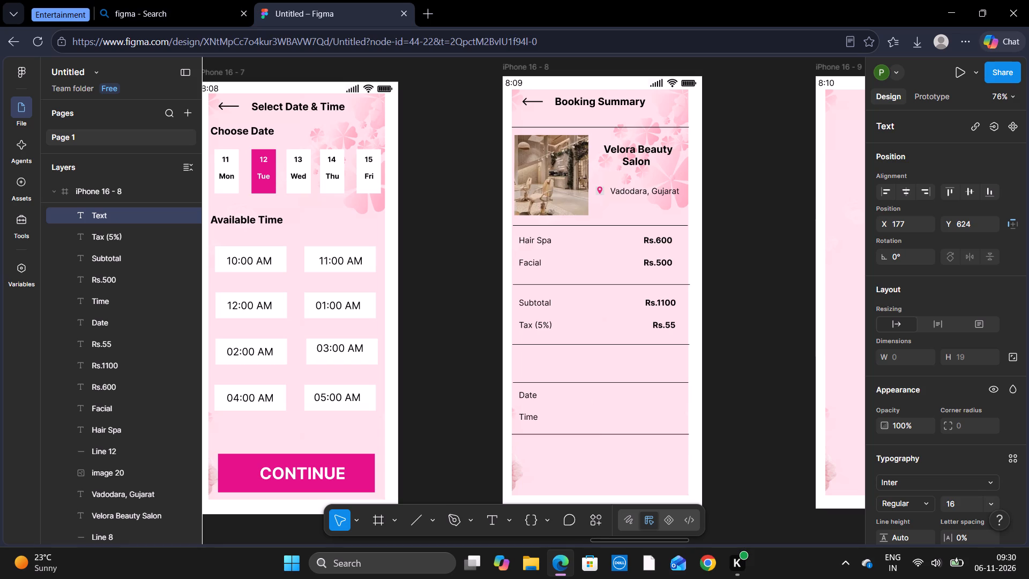
key("1")
key("2")
key("space")
type("Aug")
type("ust")
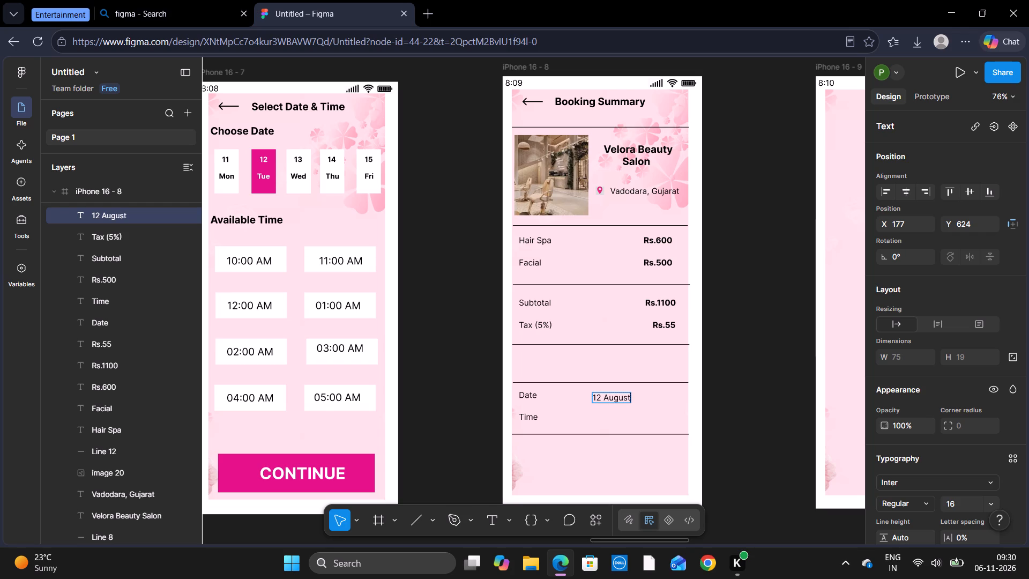
type(", 2026")
left_click(662, 414)
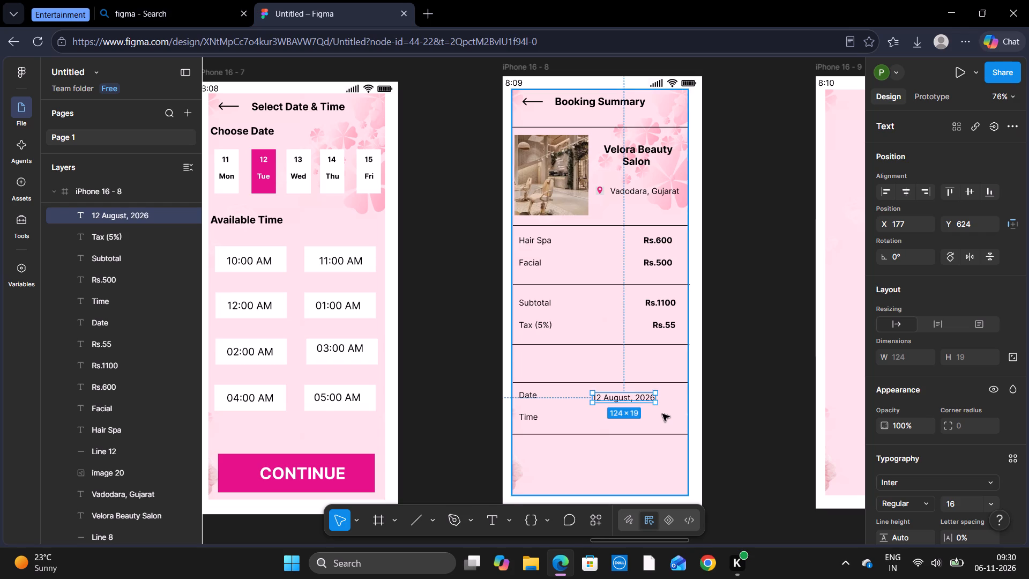
Move the "12 August, 2026" text to about X 220, Y 619, level with the Date label.
left_click_drag(642, 399, 666, 398)
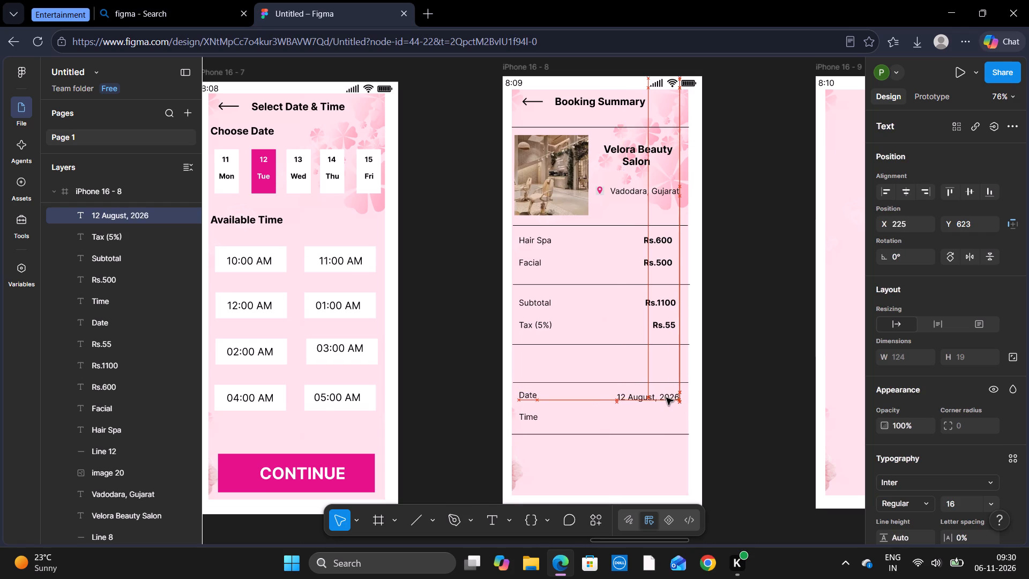
left_click_drag(666, 398, 665, 398)
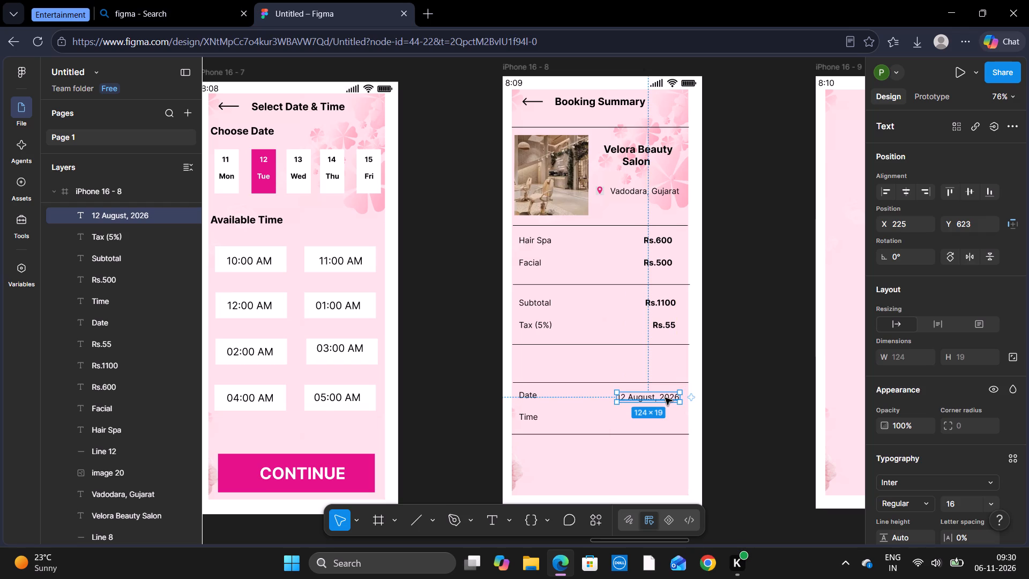
left_click(665, 398)
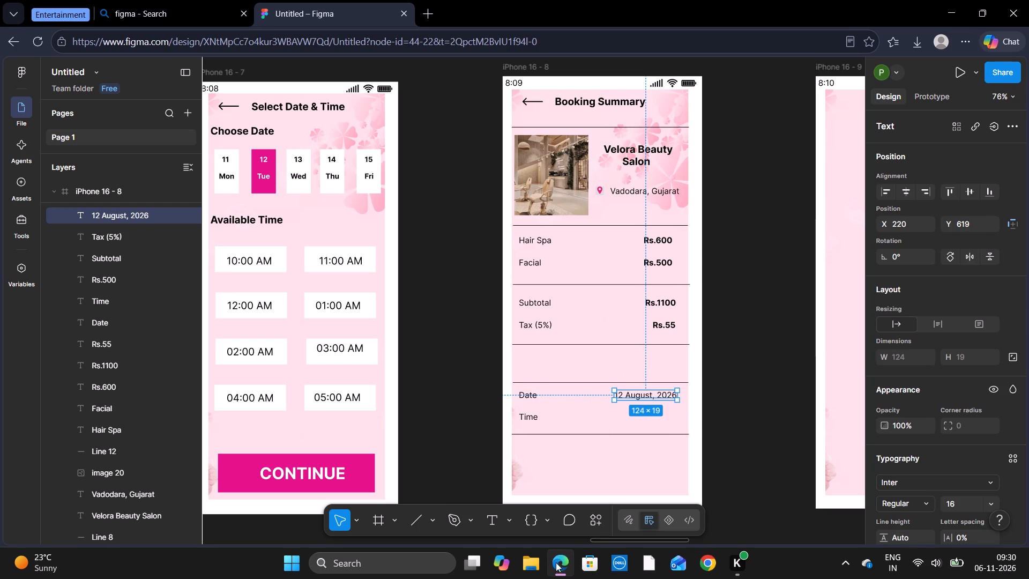
Add the text "02:00 PM" beside the Time label at about X 254, Y 676.
left_click(491, 514)
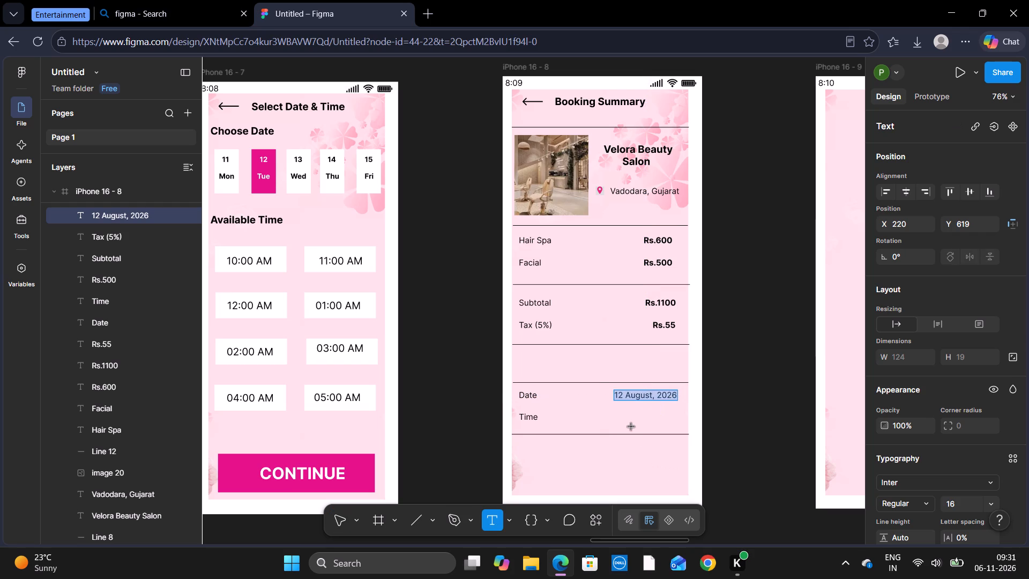
left_click(631, 420)
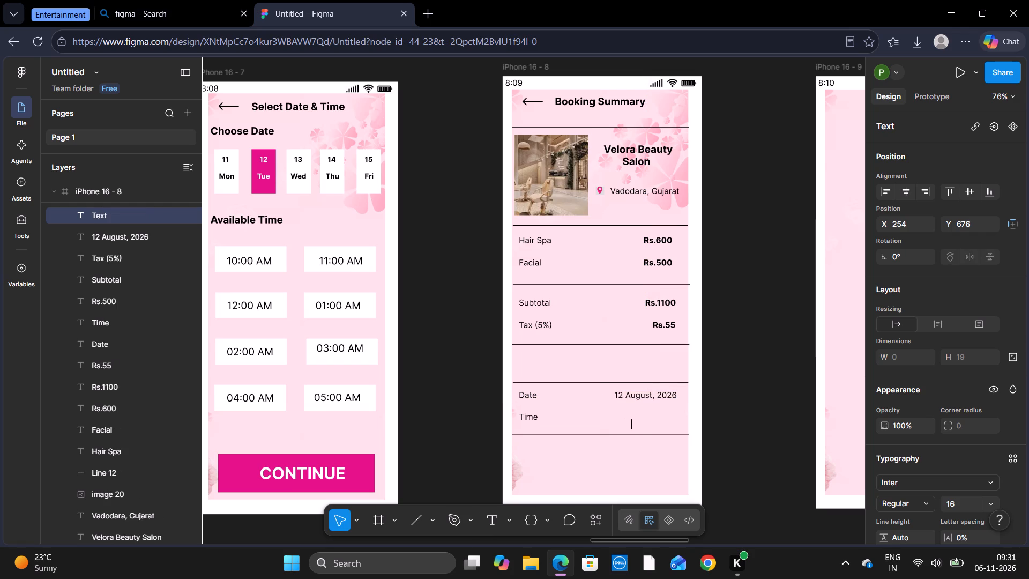
type("02")
key("shift+colon")
type("00")
key("space")
type("PM")
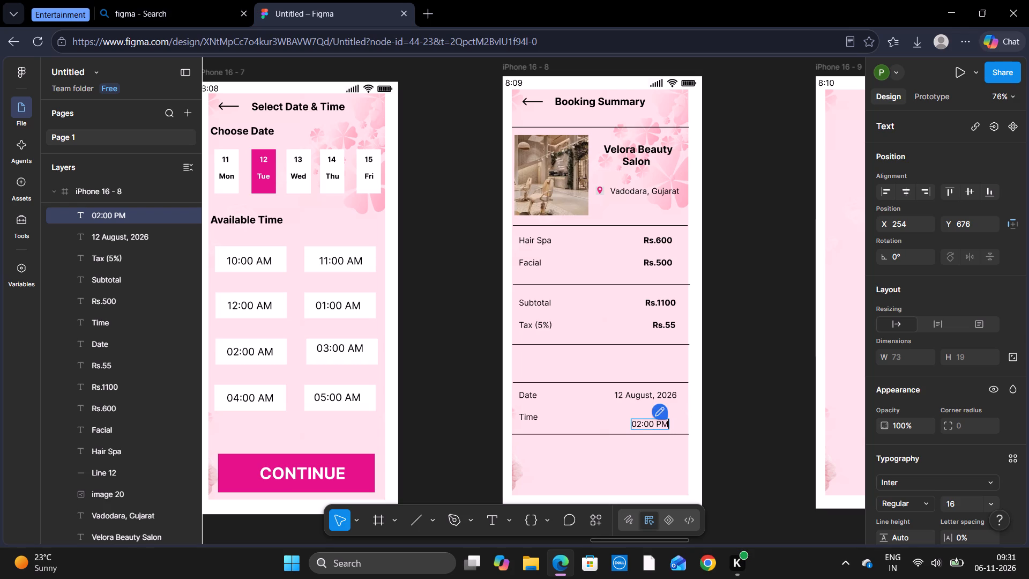
Move the "02:00 PM" text to about X 271, Y 663, level with Time and right-aligned with the date value.
left_click(674, 433)
left_click(687, 434)
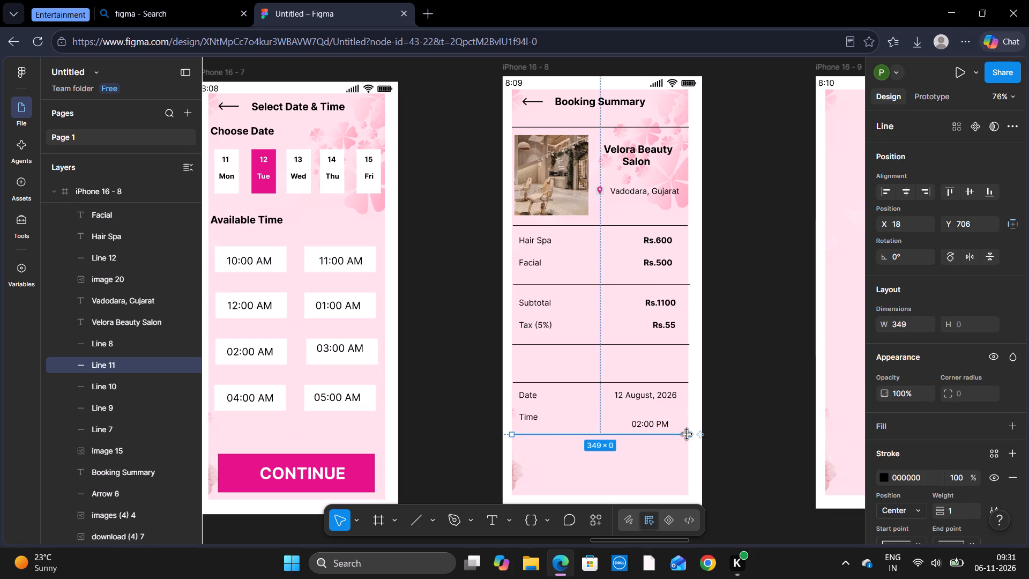
left_click(745, 442)
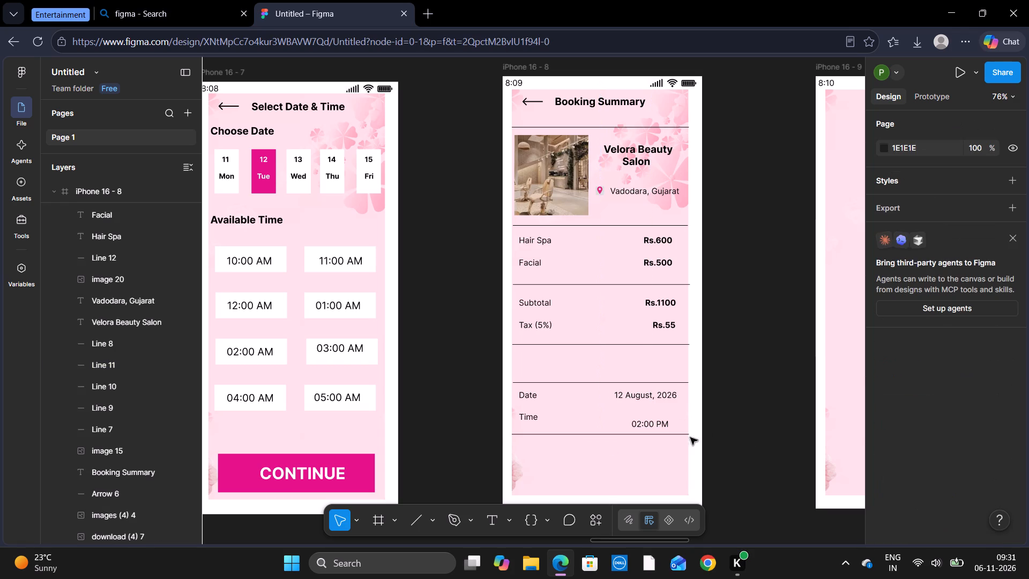
left_click(670, 426)
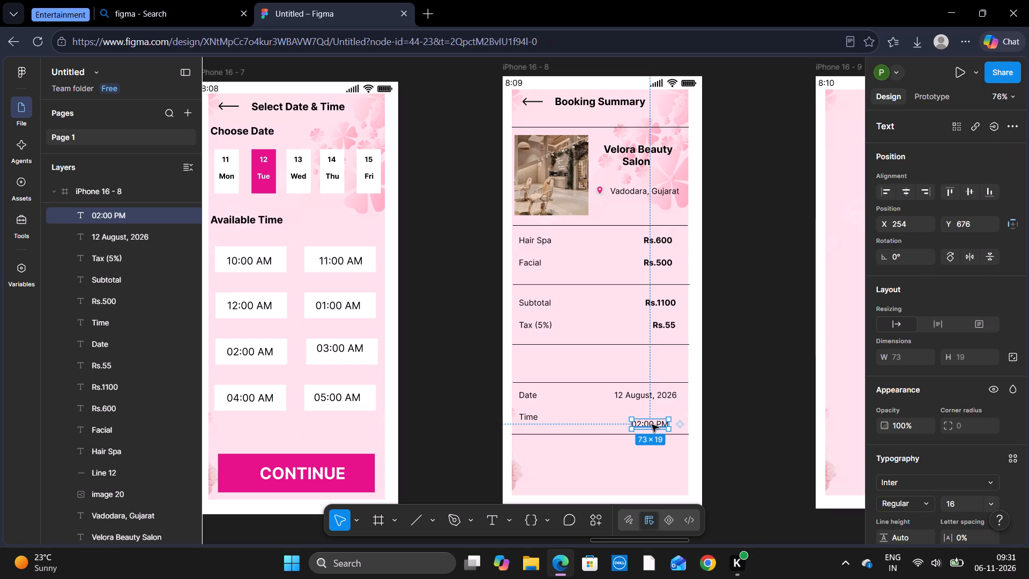
left_click_drag(652, 425, 661, 418)
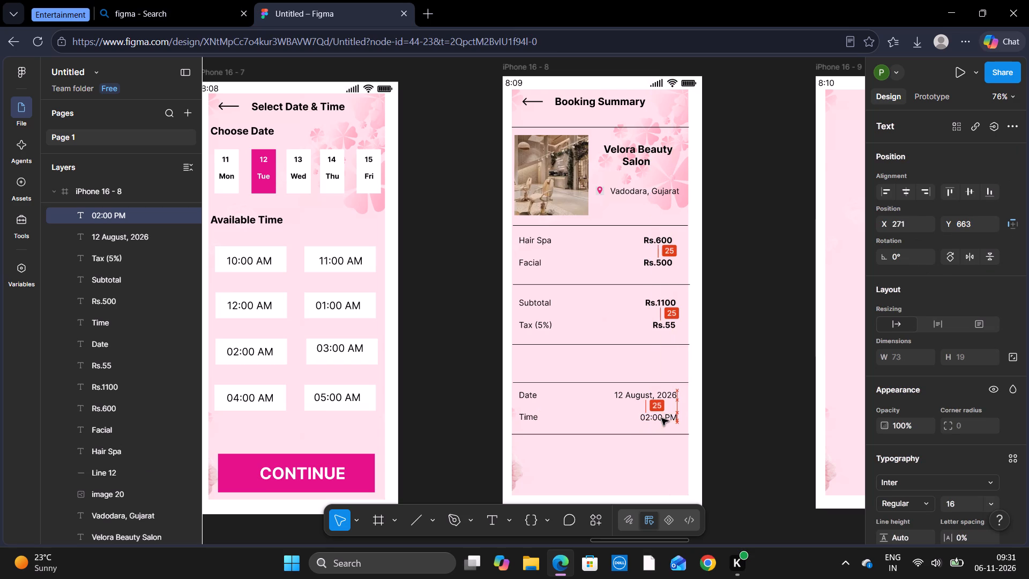
left_click_drag(661, 418, 661, 419)
left_click(745, 404)
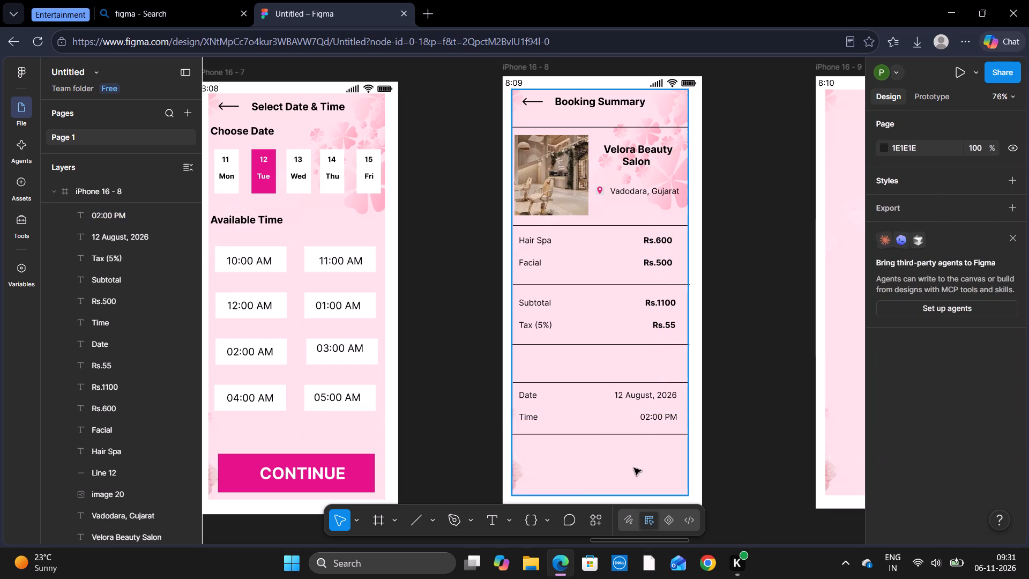
Add the text "Total" in Bold, size 20, colour E51189, in the empty row above Date at about X 48, Y 566.
left_click(487, 515)
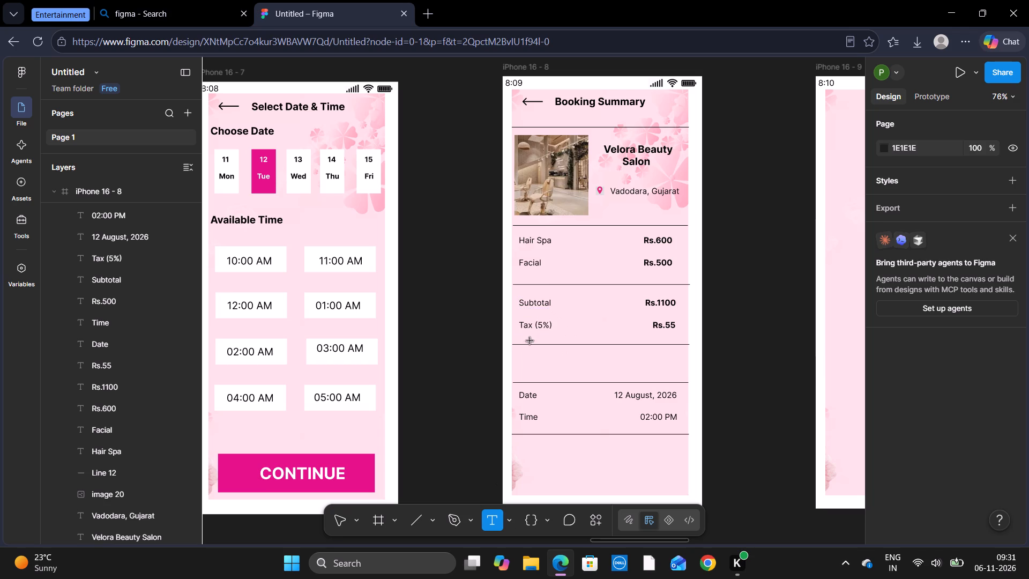
left_click(526, 363)
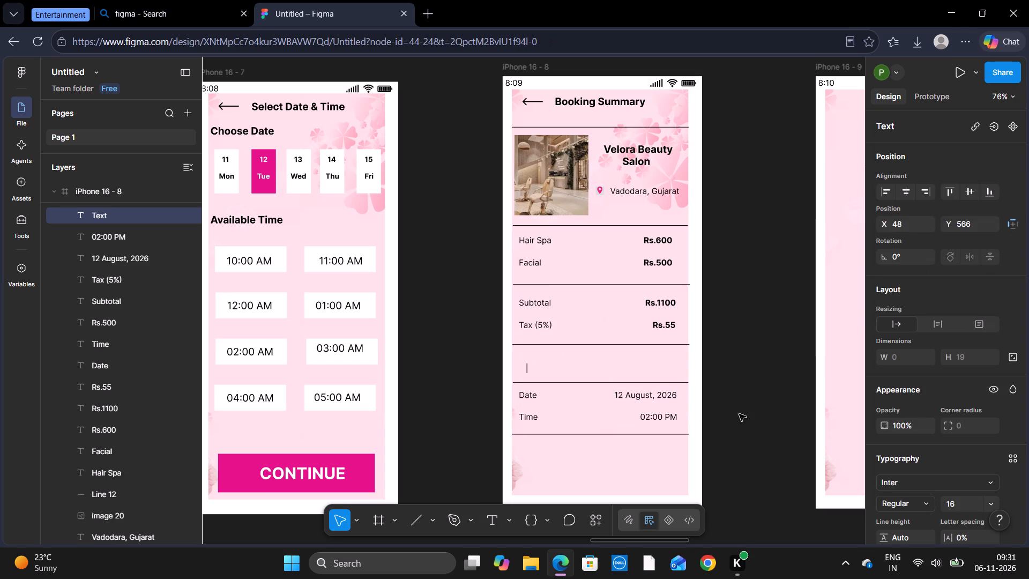
left_click(990, 499)
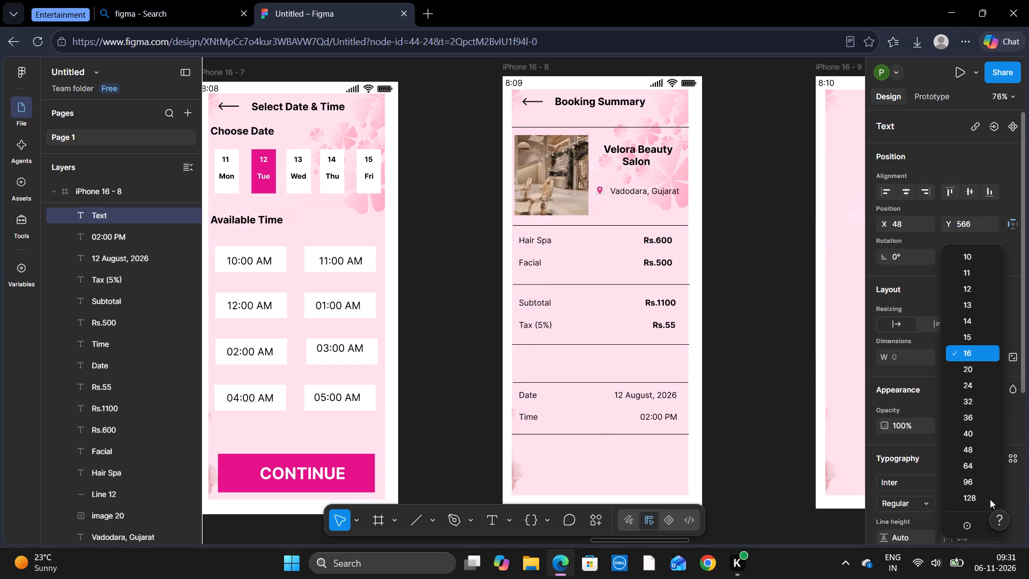
left_click(965, 368)
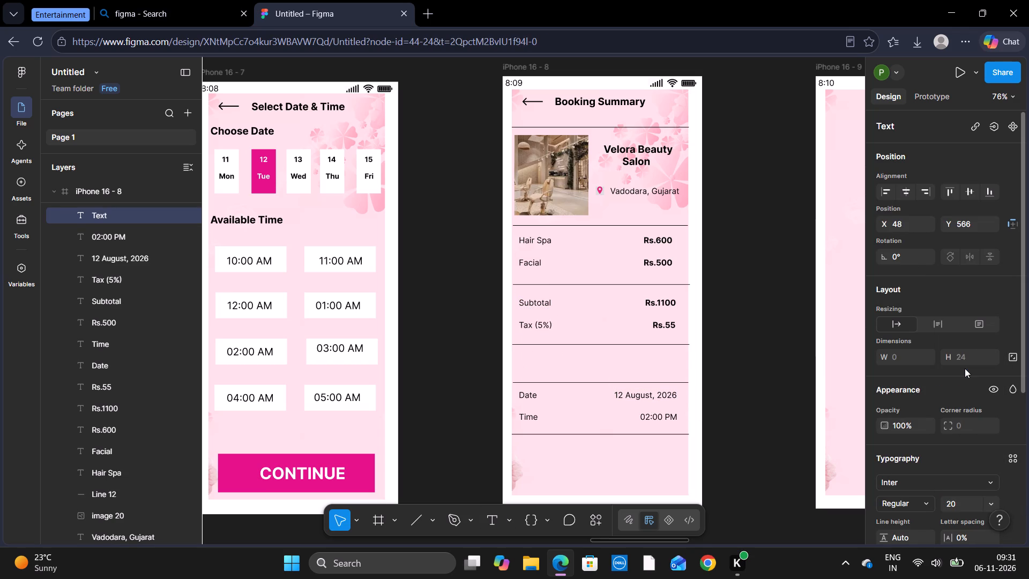
left_click(930, 502)
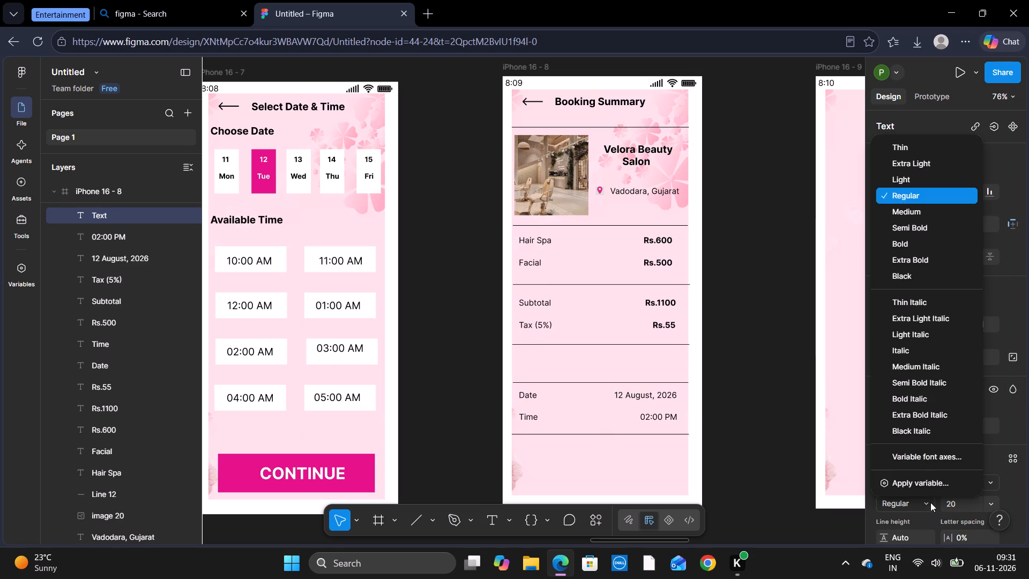
left_click(939, 235)
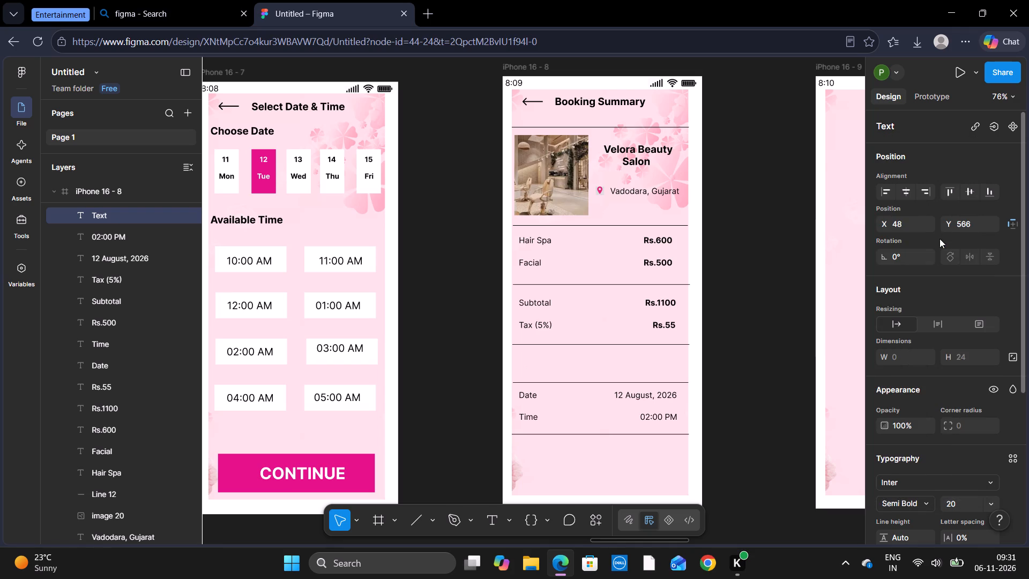
left_click(924, 500)
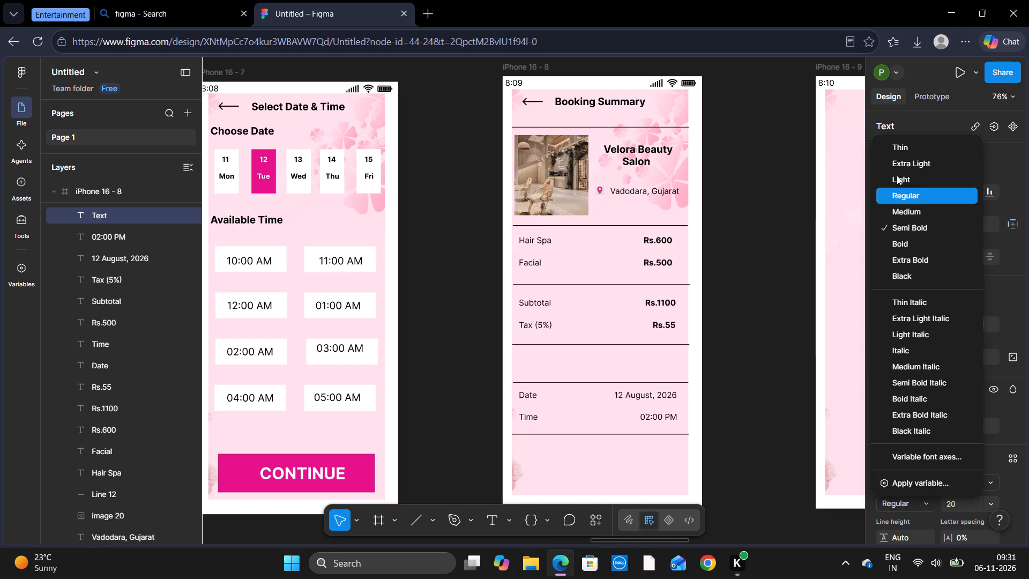
left_click(913, 247)
scroll(933, 339, "down", 1)
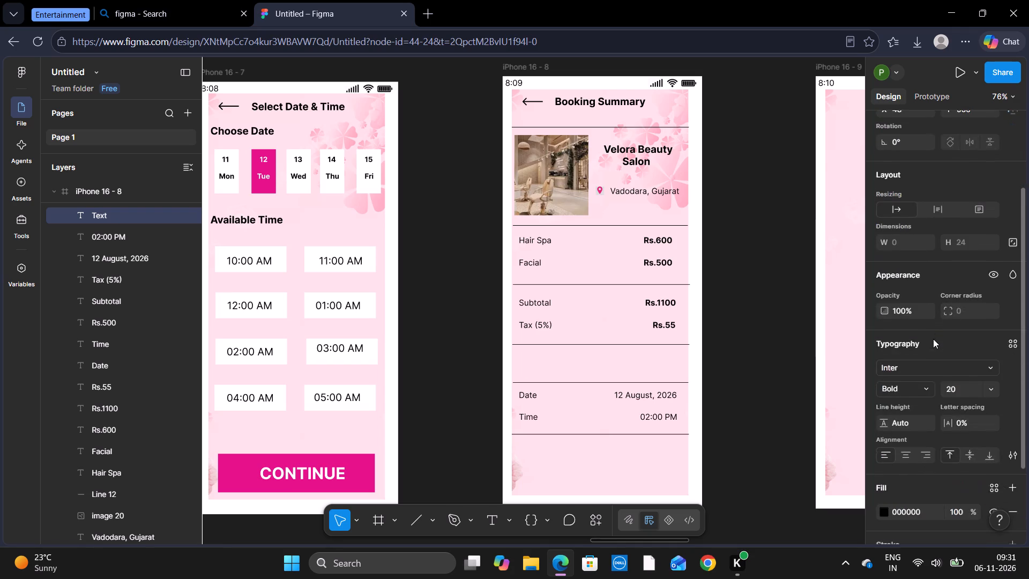
scroll(933, 339, "down", 1)
left_click(885, 417)
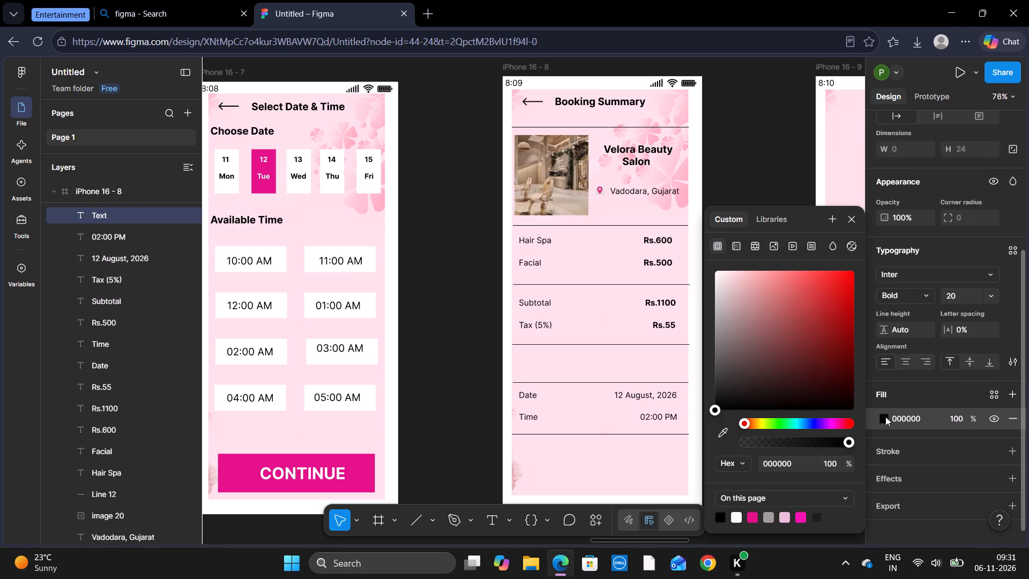
left_click(752, 513)
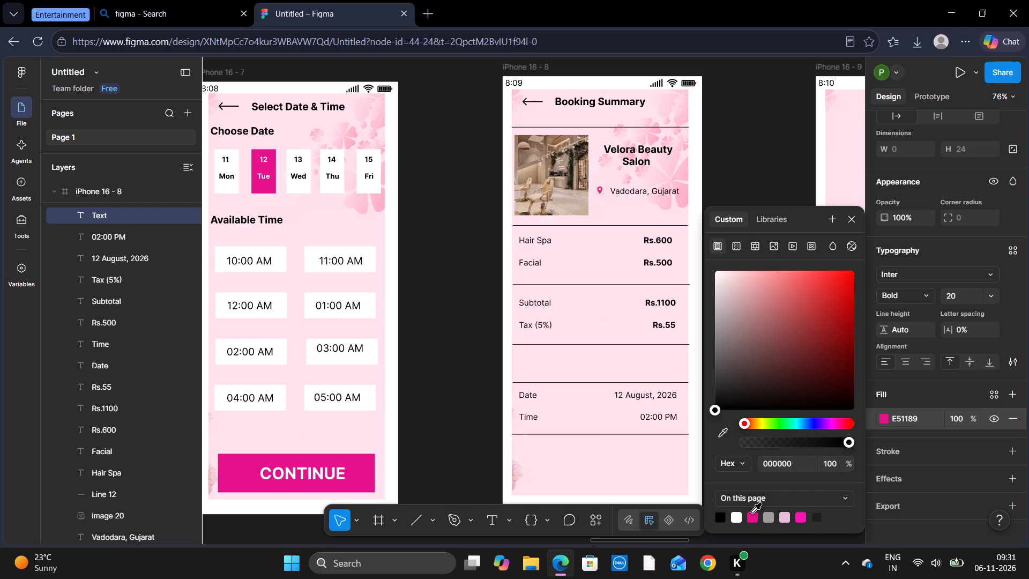
left_click(753, 515)
left_click(753, 515)
double_click(753, 515)
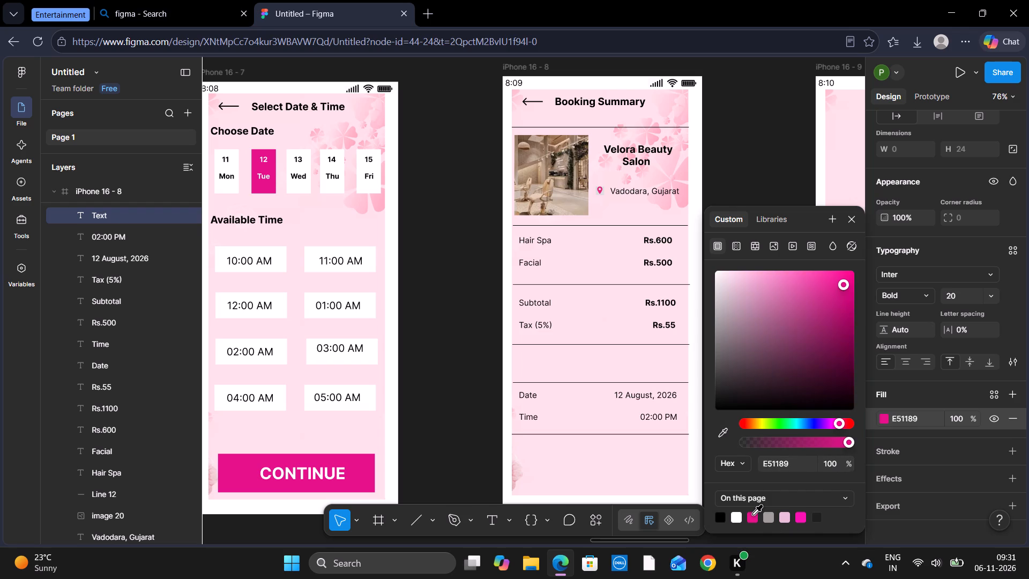
left_click(752, 518)
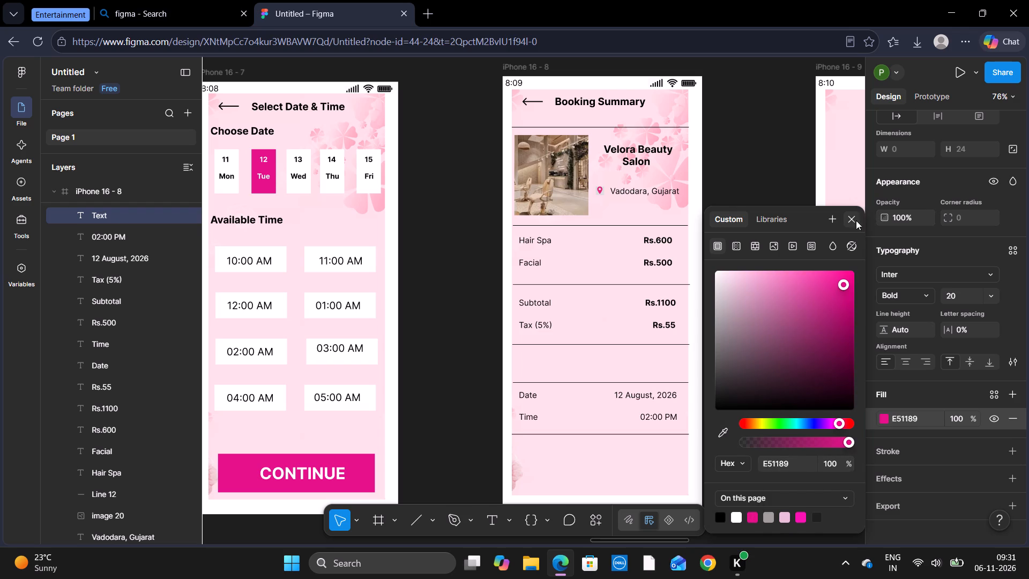
left_click(849, 219)
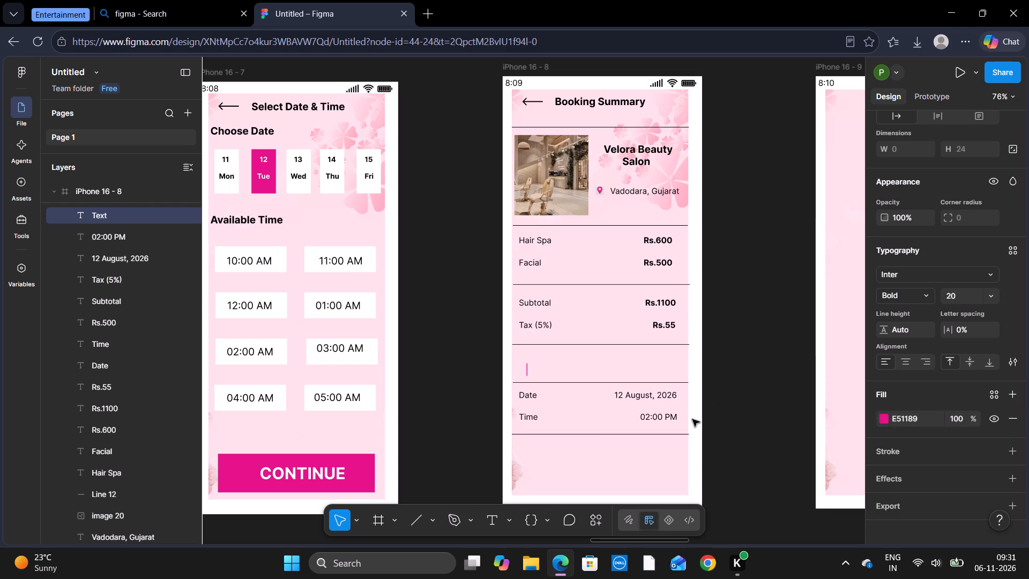
key("shift+t")
type("otal")
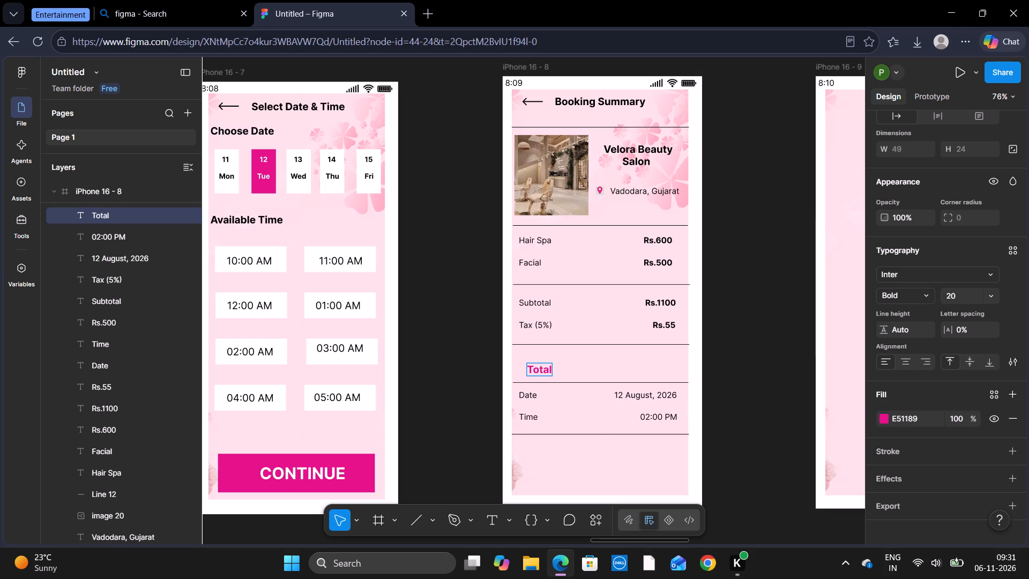
left_click(576, 377)
Move the Total label so it left-aligns with the Date label and sits midway between the two divider lines.
left_click_drag(546, 374, 538, 367)
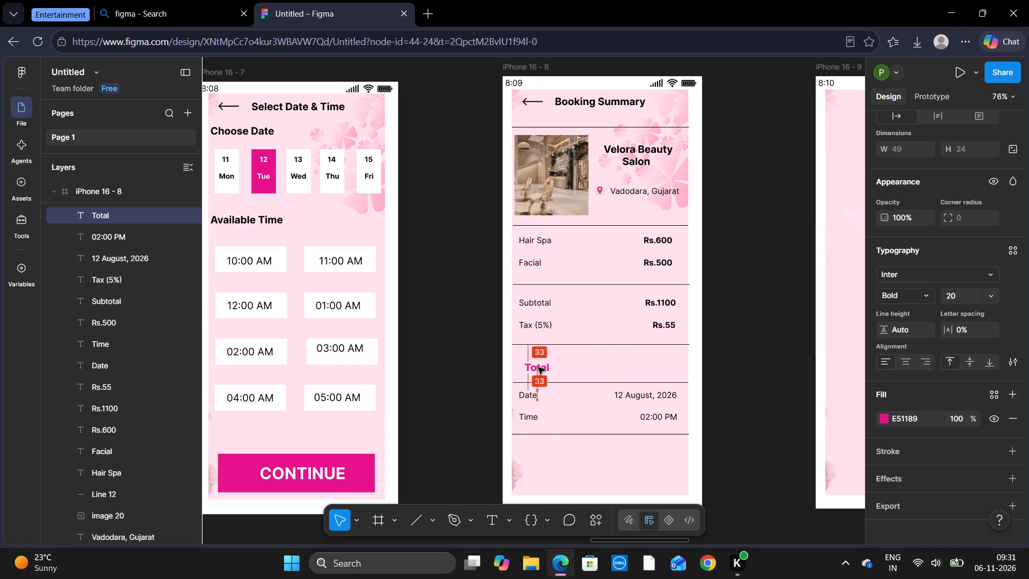
left_click_drag(538, 367, 538, 368)
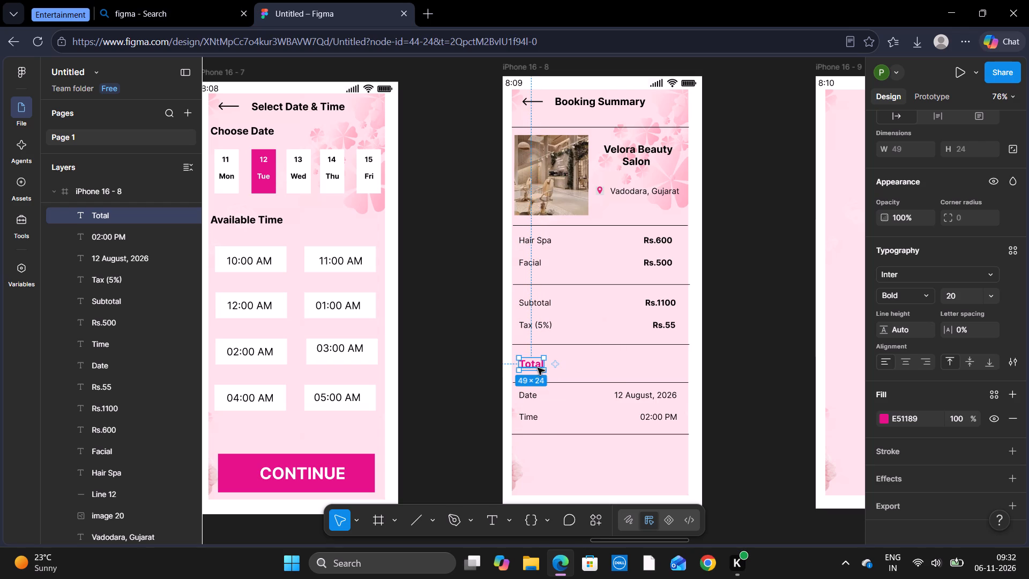
Add the text "Rs.1155" in Bold, size 20, colour E51189, on the Total row beneath the other prices.
left_click(488, 519)
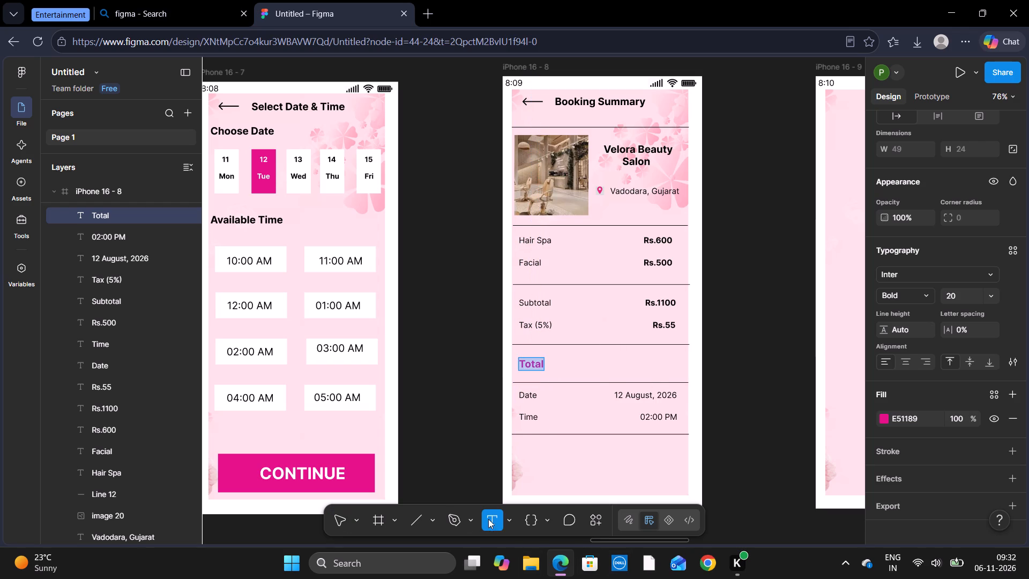
left_click(627, 363)
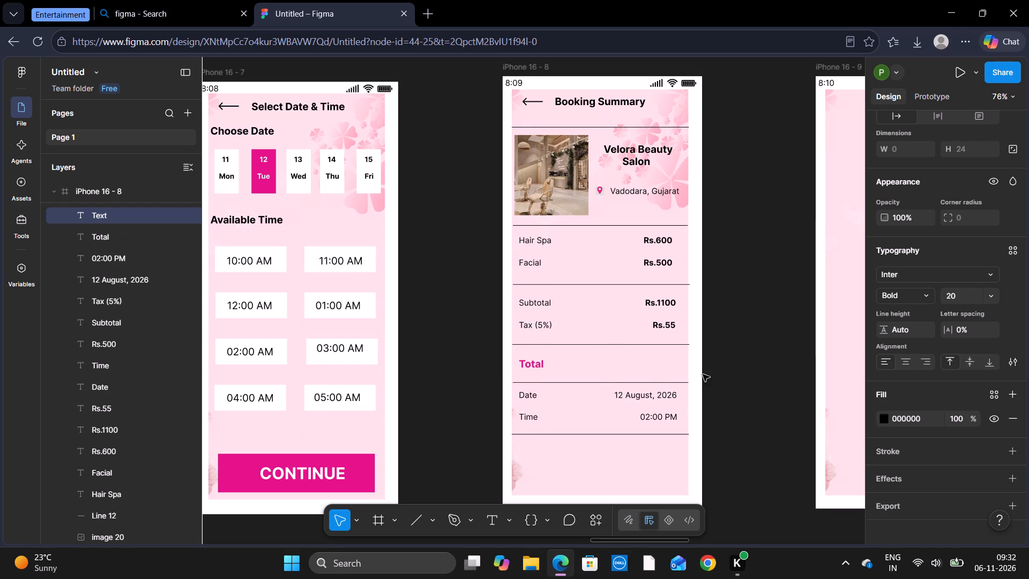
left_click(880, 419)
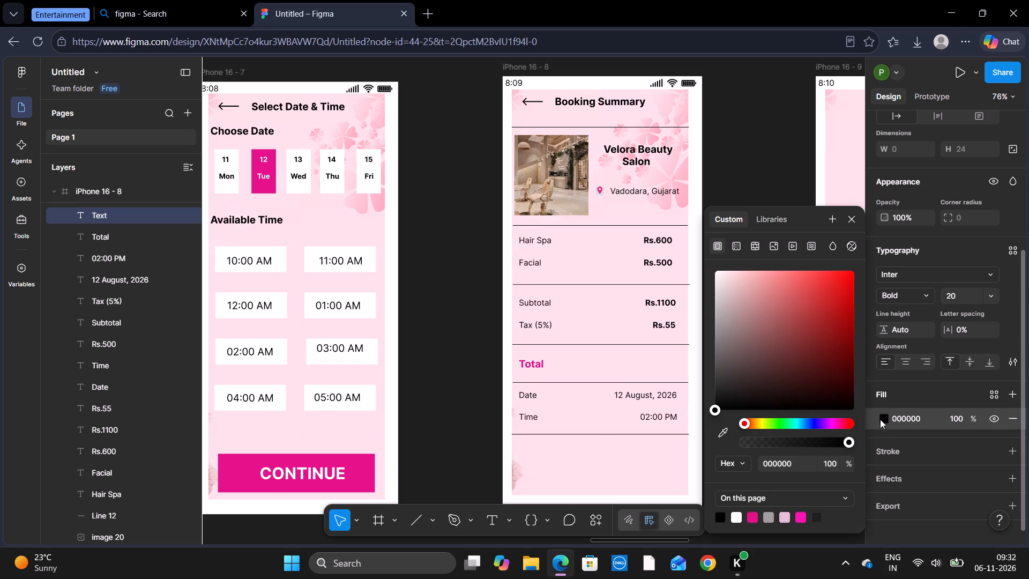
left_click(752, 516)
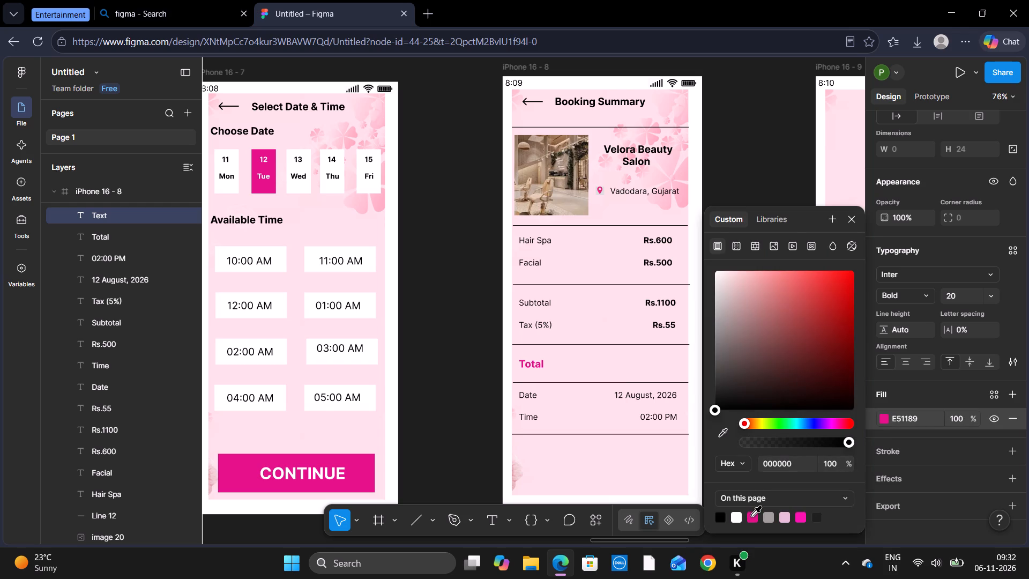
left_click(854, 218)
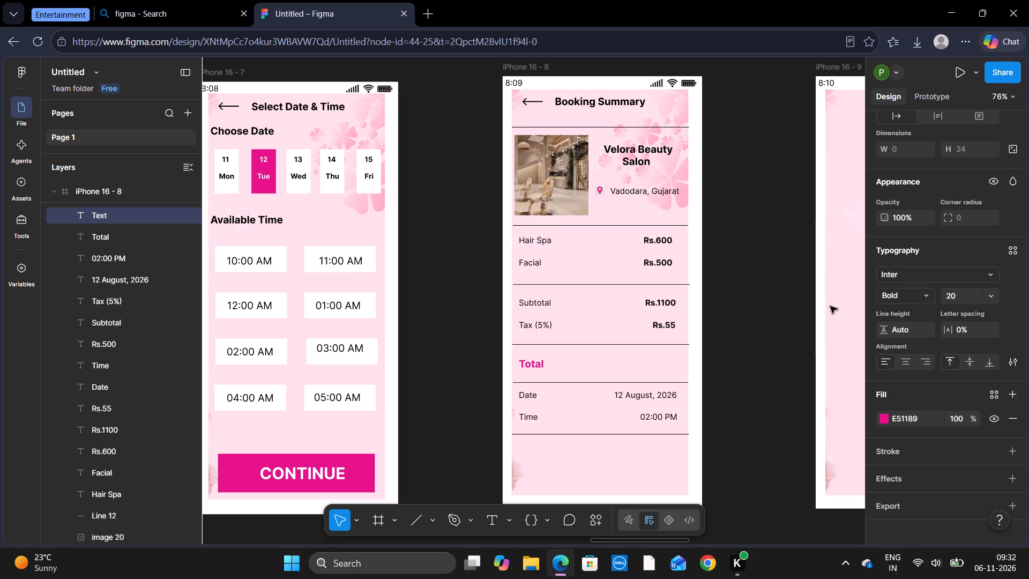
type("Rs")
key("period")
type("1155")
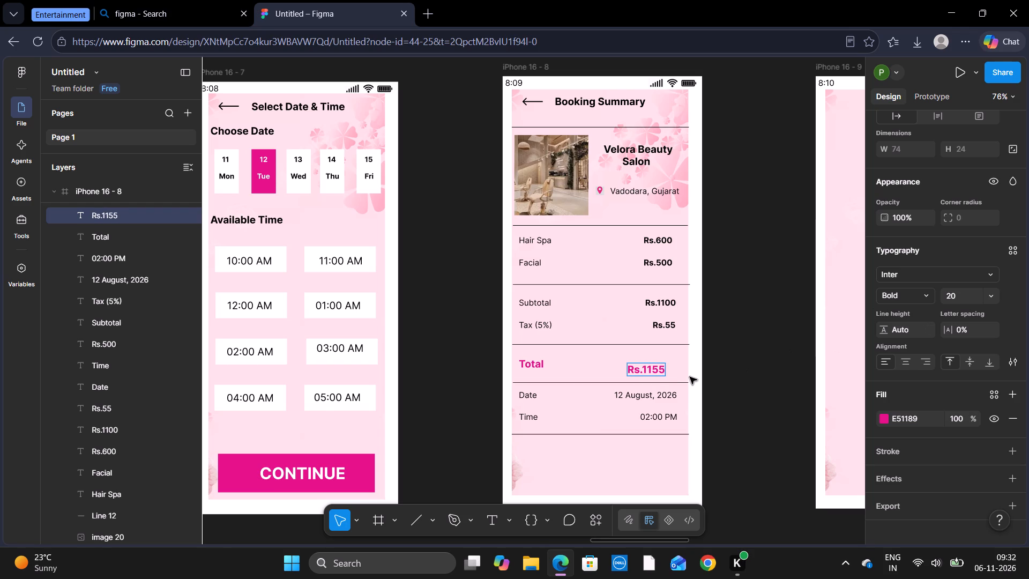
left_click(680, 373)
Move the "Rs.1155" text level with the Total label and right-aligned with the subtotal and tax amounts.
left_click_drag(653, 369, 662, 365)
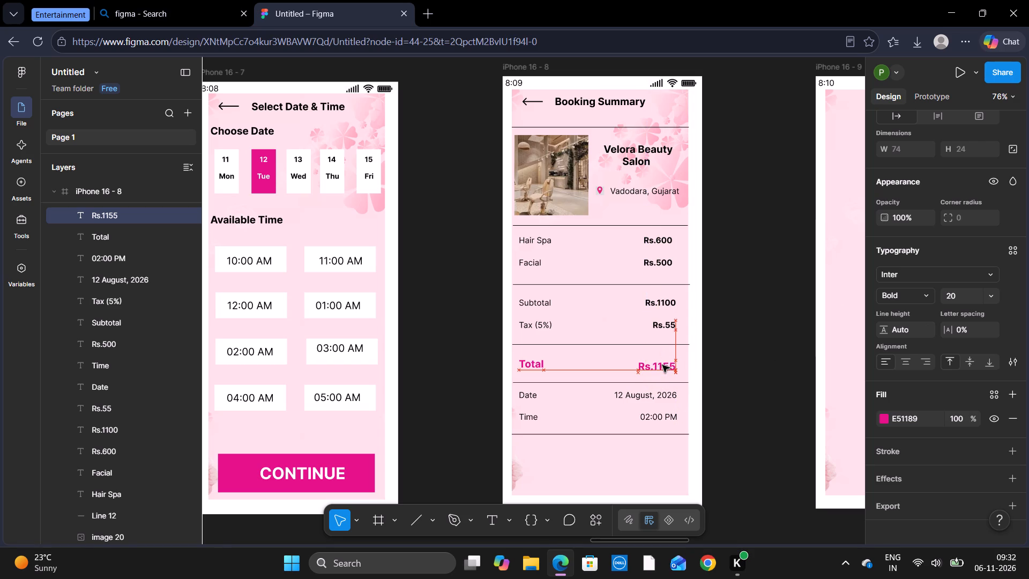
left_click_drag(662, 365, 662, 364)
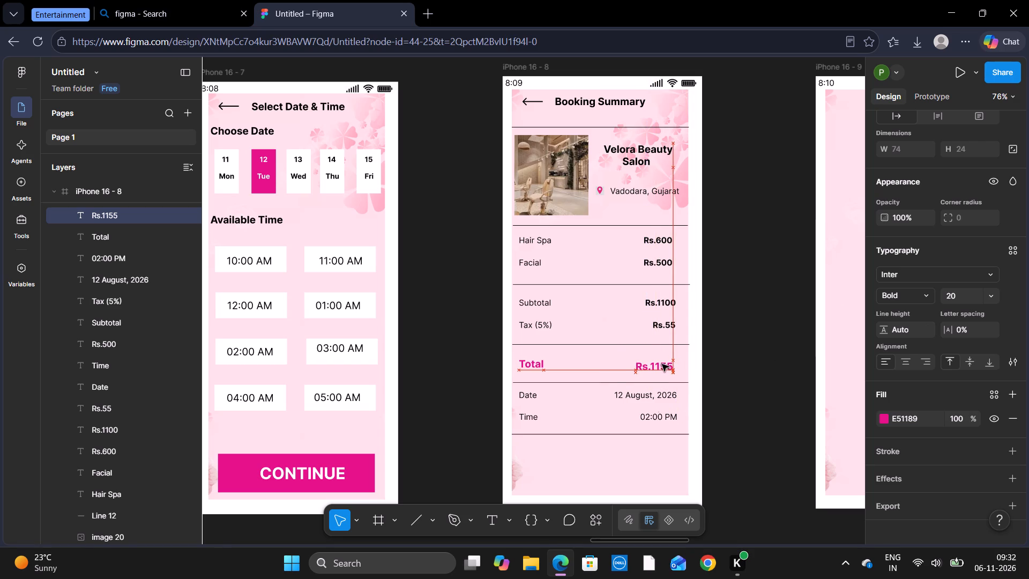
left_click_drag(662, 364, 662, 363)
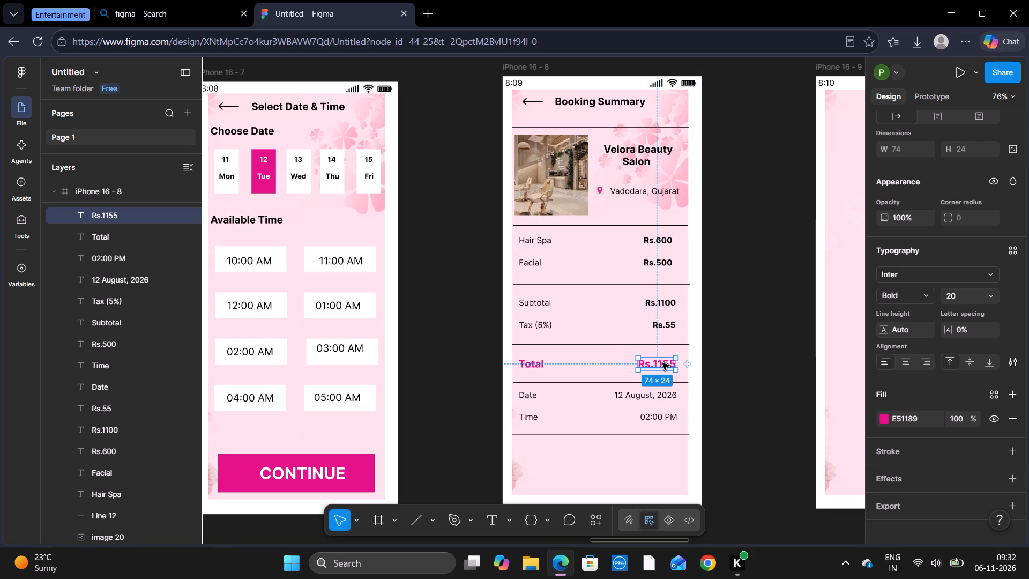
left_click(758, 429)
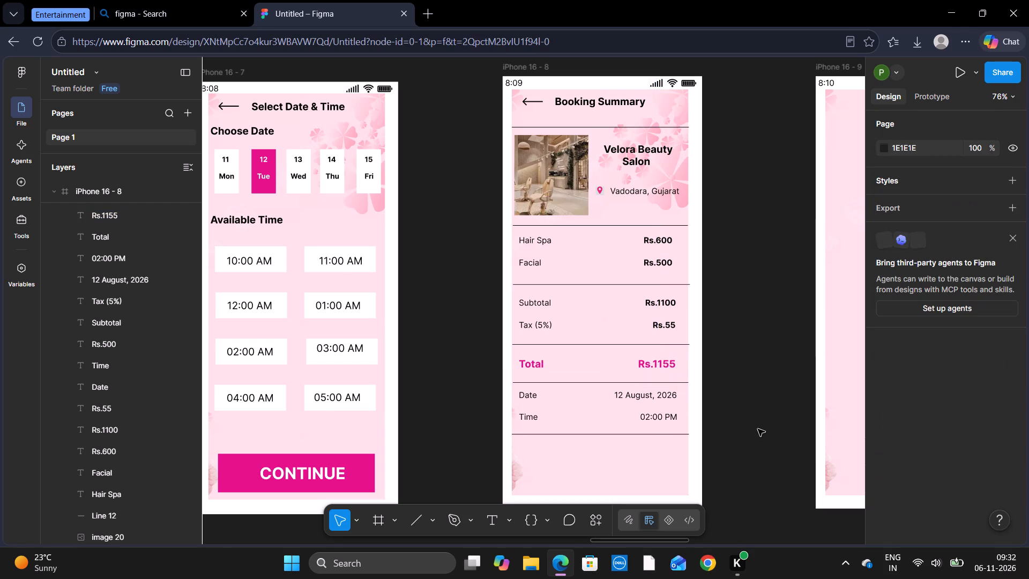
Centre the CONTINUE text on its pink button in the Select Date & Time screen, at about X 109, Y 752.
scroll(758, 429, "down", 1)
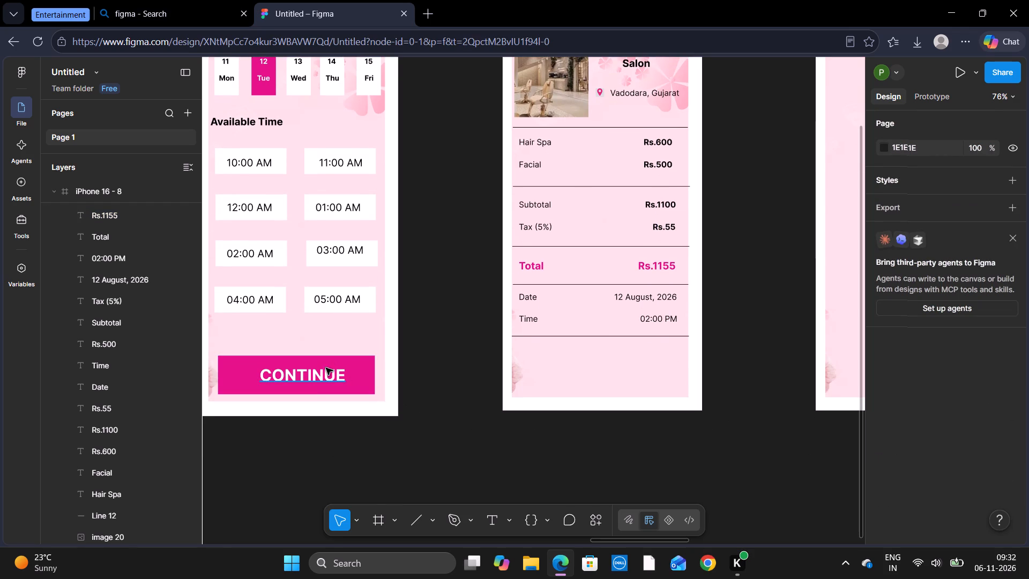
left_click(326, 370)
left_click_drag(326, 370, 320, 372)
left_click(318, 372)
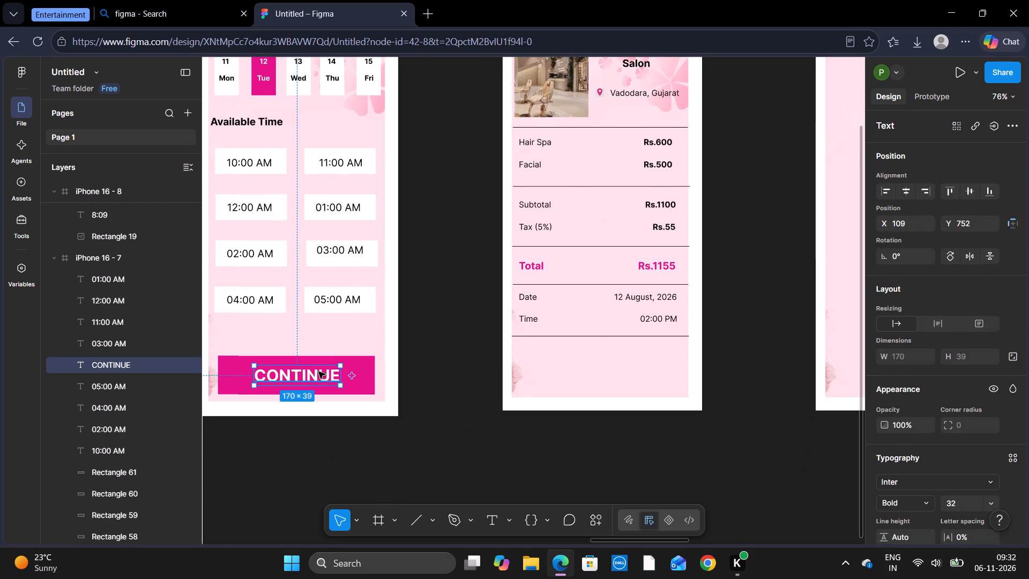
Copy the pink CONTINUE button rectangle from Select Date & Time into Booking Summary, beneath the Time row at about X 40, Y 732.
left_click(430, 386)
left_click(351, 385)
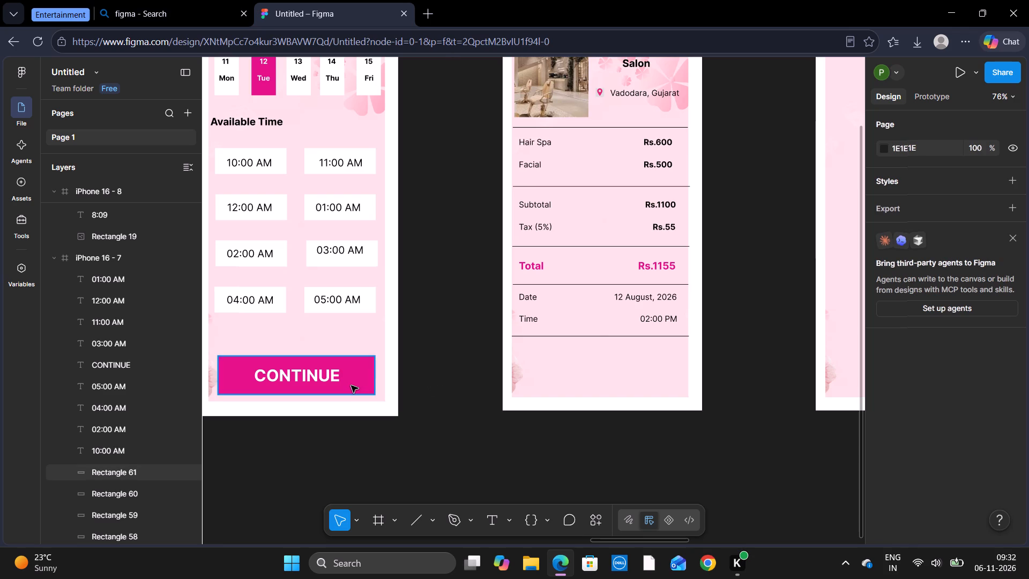
key("ctrl+c")
key("ctrl+v")
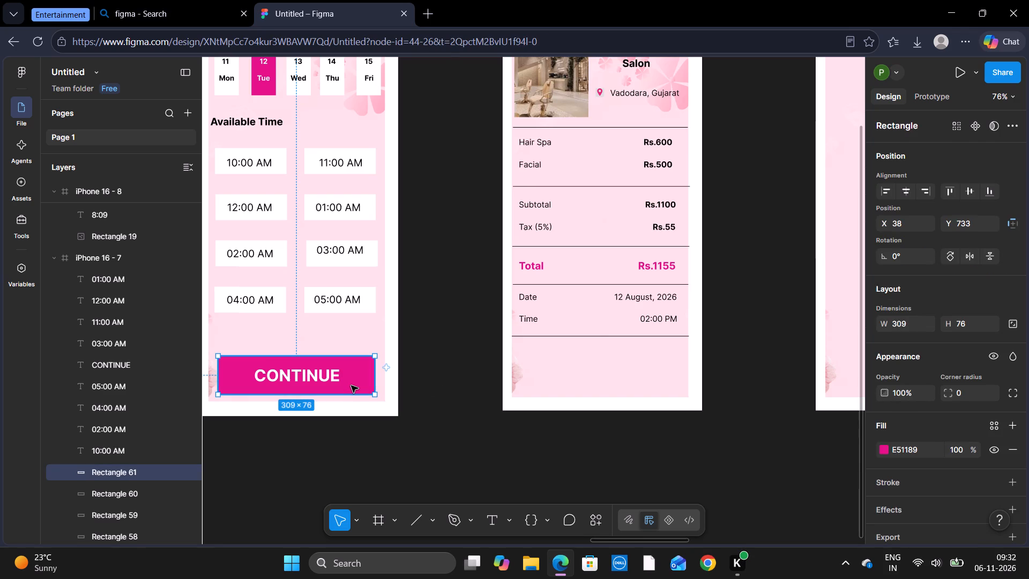
left_click_drag(351, 385, 637, 377)
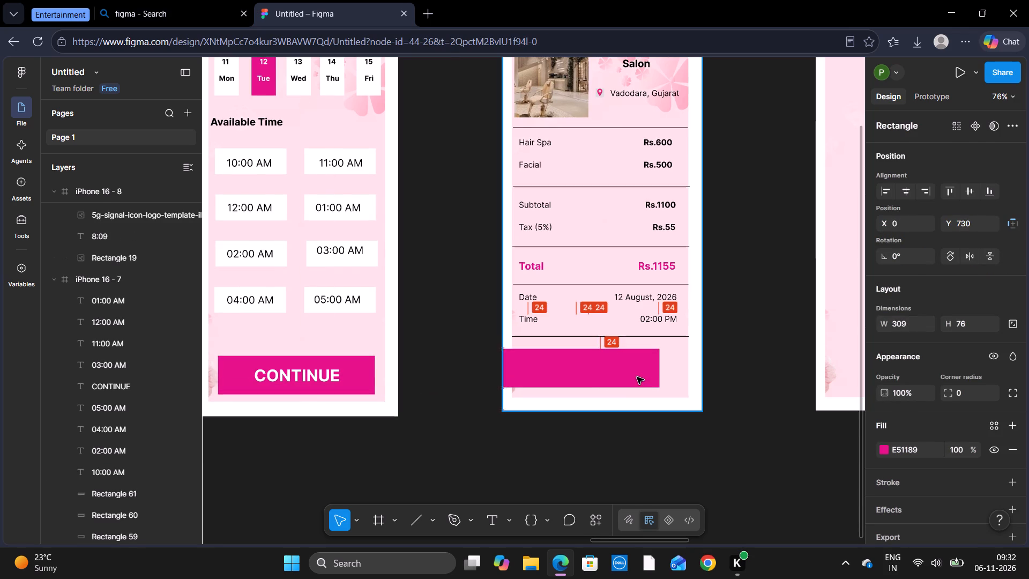
left_click_drag(637, 377, 658, 378)
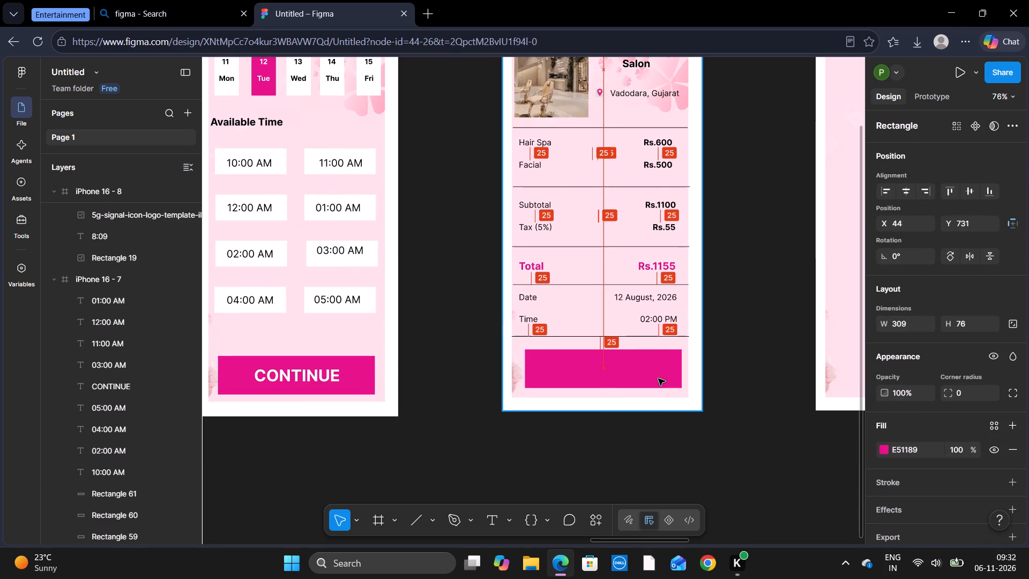
left_click_drag(658, 378, 657, 379)
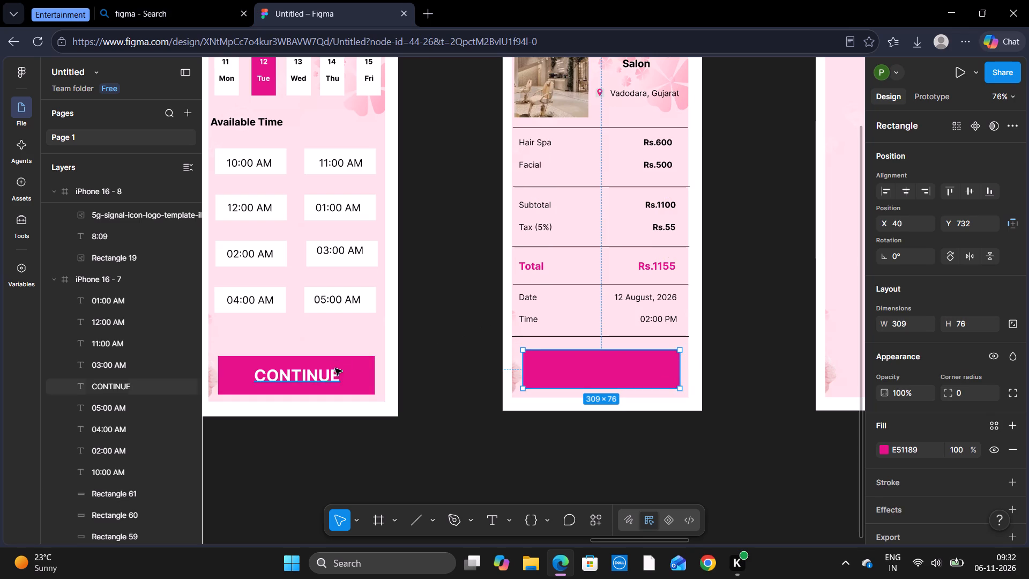
Add the text "CONFIRM BOOKING" in Bold, size 24, on the pink button in the Booking Summary screen.
left_click(318, 375)
key("ctrl+c")
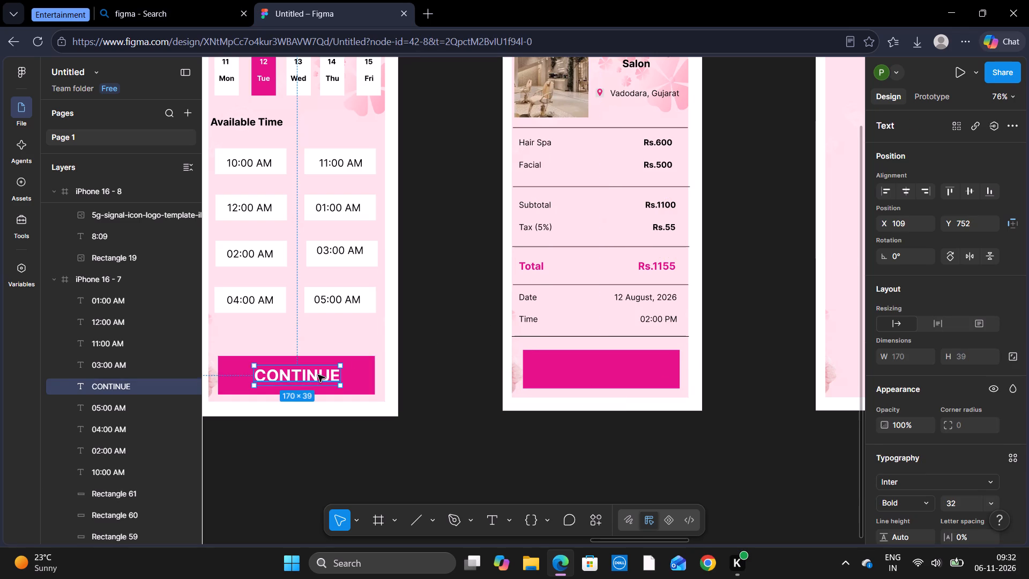
left_click(503, 466)
left_click(496, 518)
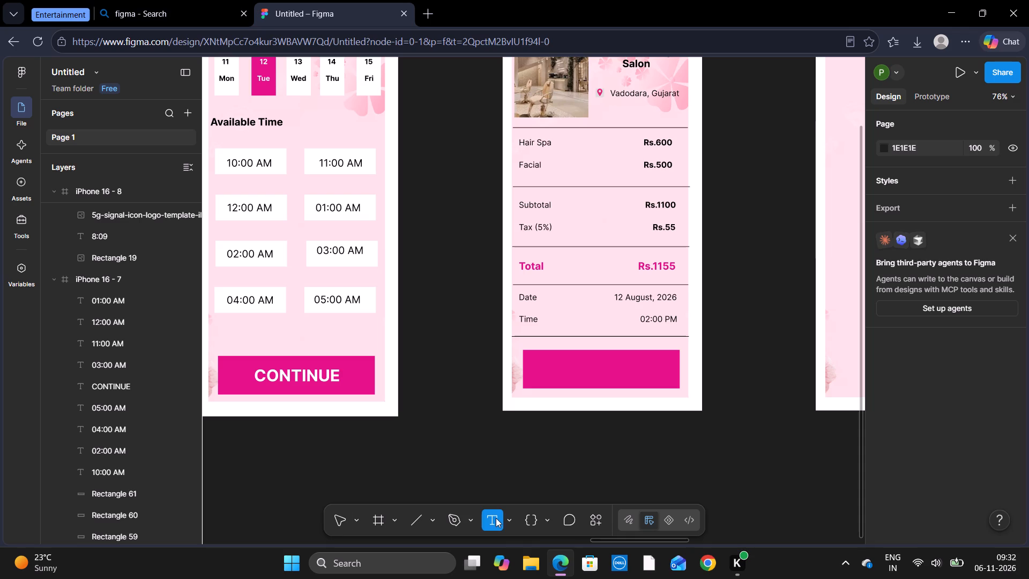
left_click(533, 367)
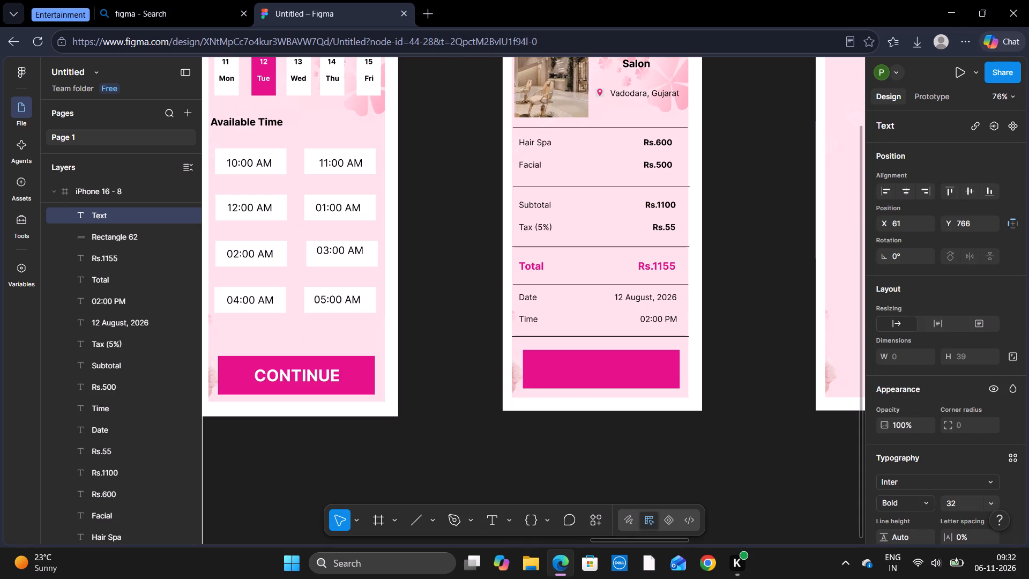
left_click(994, 504)
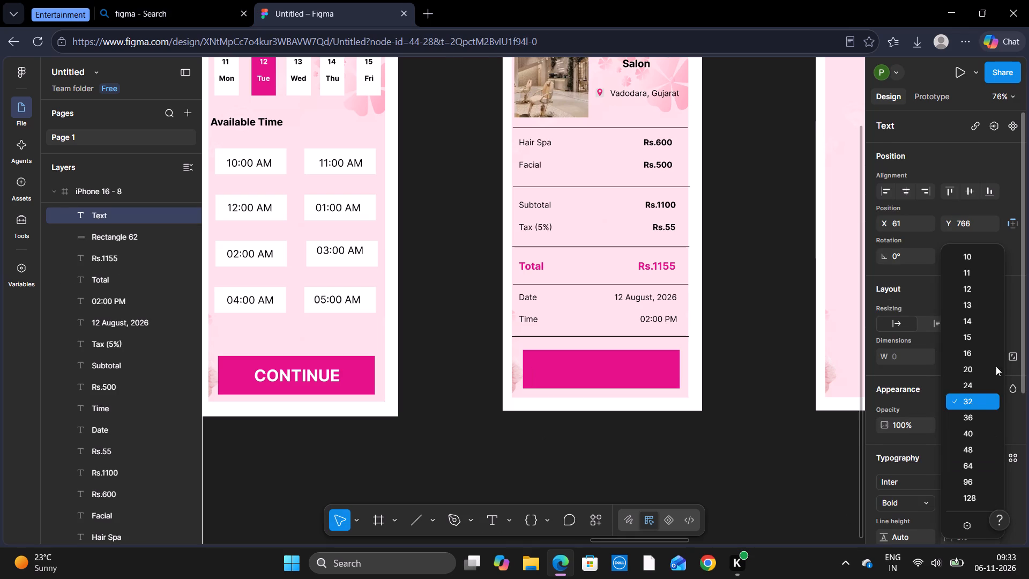
left_click(987, 387)
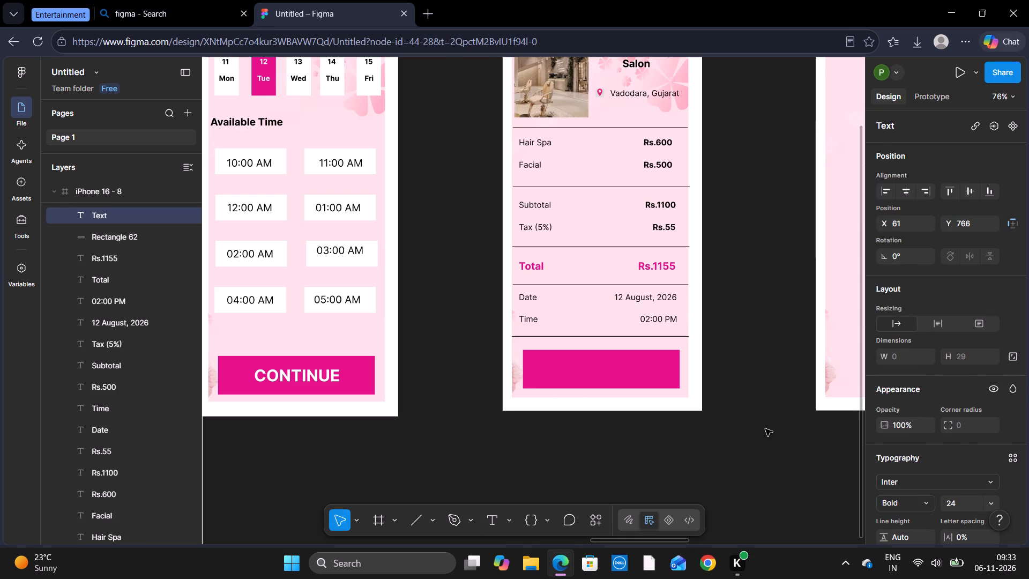
type("CONFIRM")
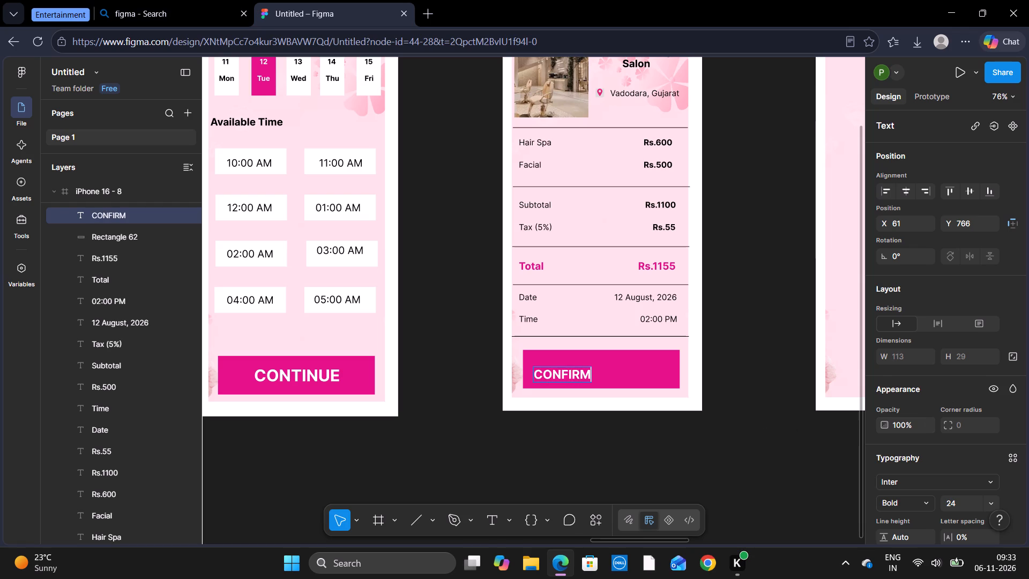
key("space")
type("BOOKINBG")
key("BackSpace")
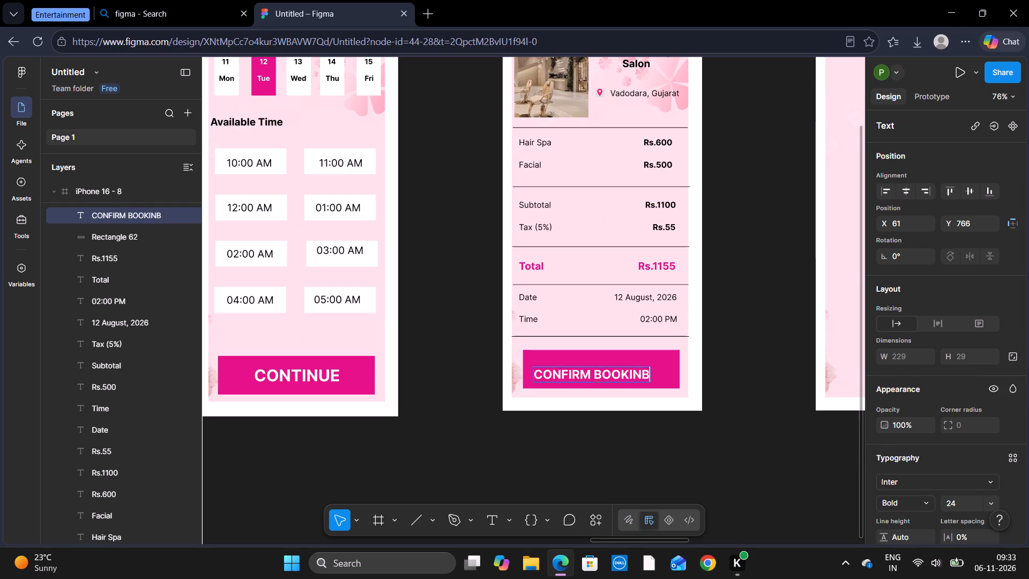
key("BackSpace")
key("g")
Centre the CONFIRM BOOKING text on its pink button.
left_click(667, 383)
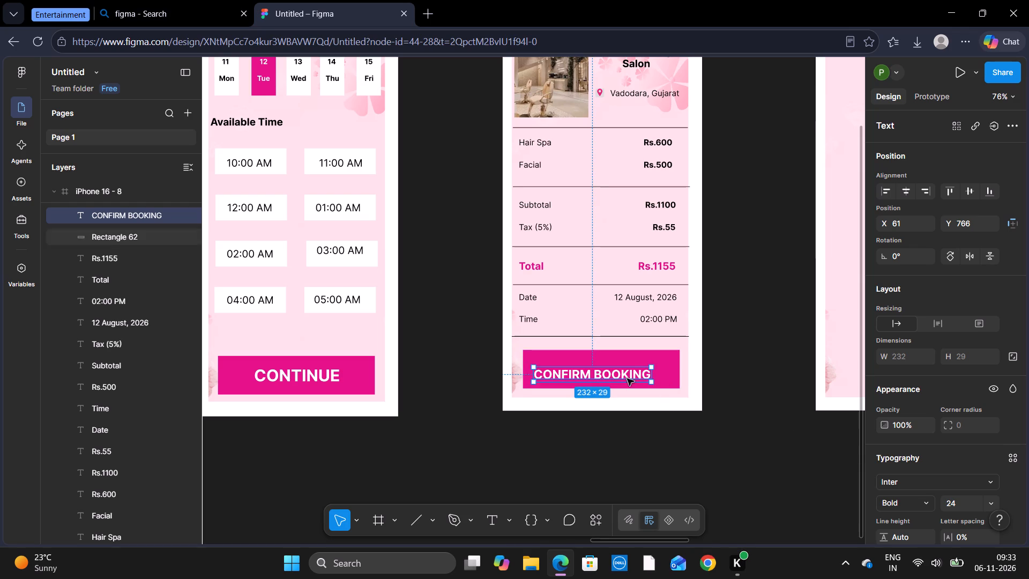
left_click_drag(612, 372, 622, 367)
left_click(736, 367)
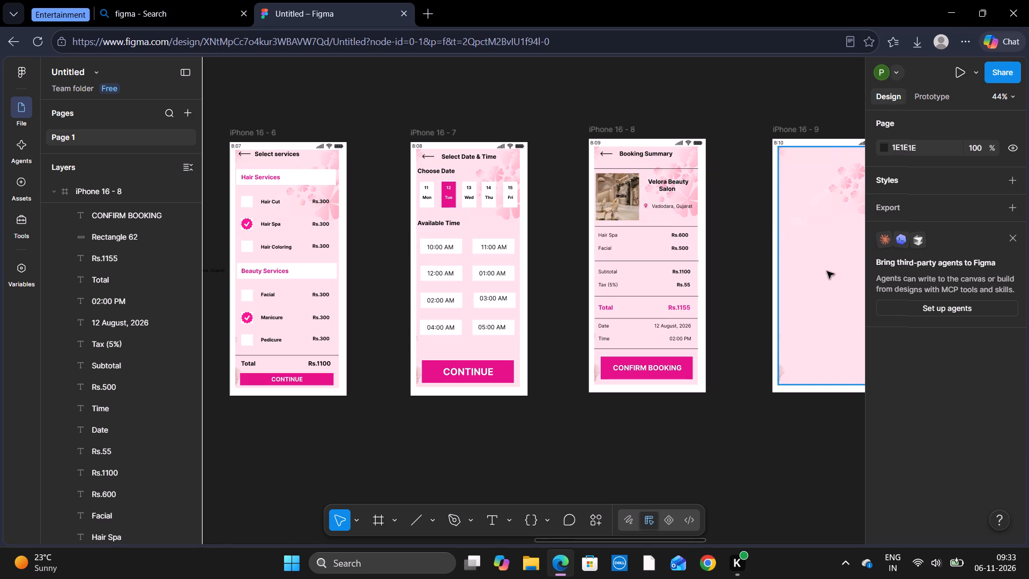
Look over the earlier salon app screens and the remaining blank frames through iPhone 16 - 12.
scroll(781, 255, "right", 2)
scroll(781, 255, "left", 1)
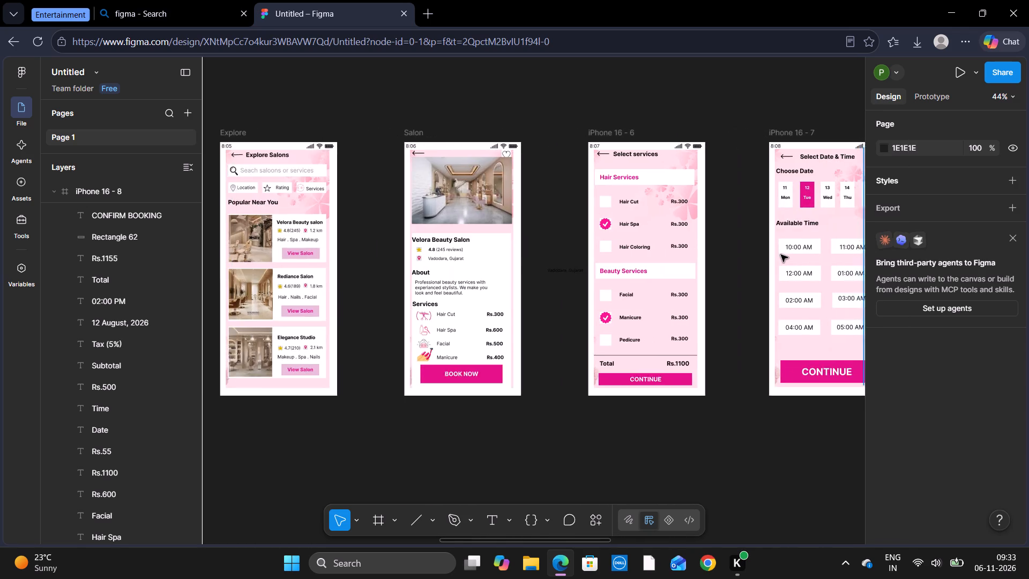
scroll(781, 255, "left", 3)
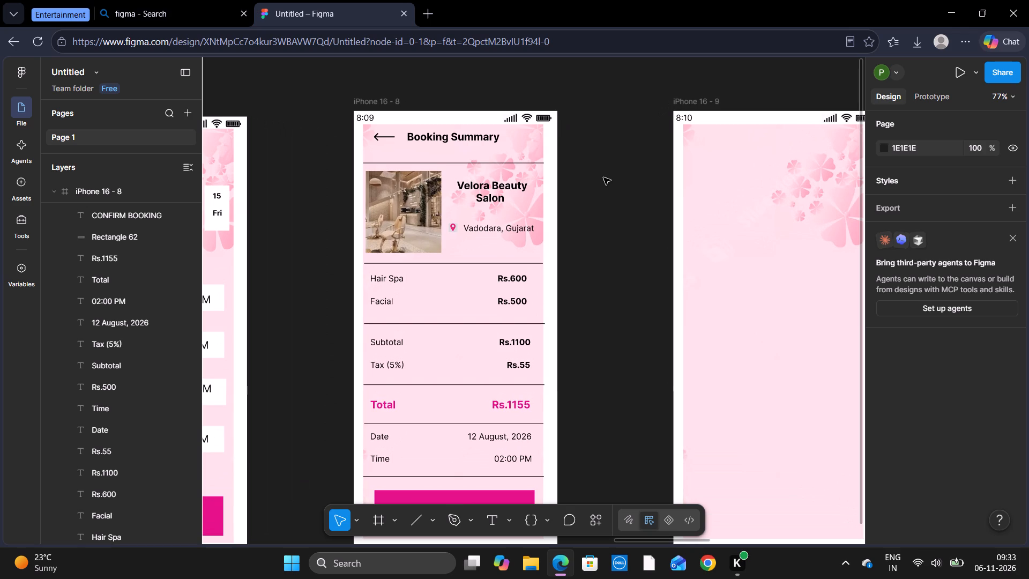
scroll(651, 183, "left", 7)
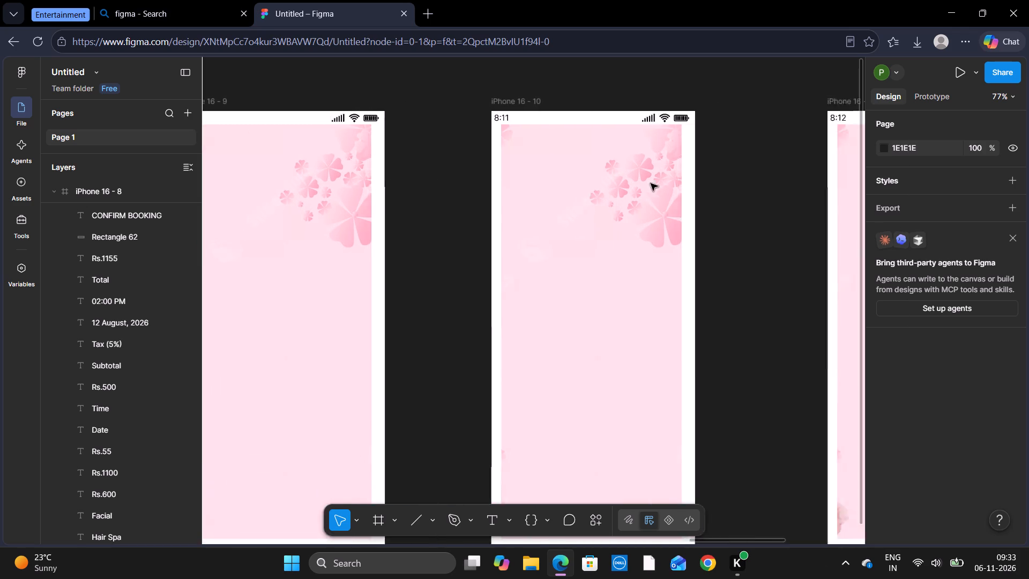
scroll(651, 183, "right", 3)
scroll(651, 183, "left", 1)
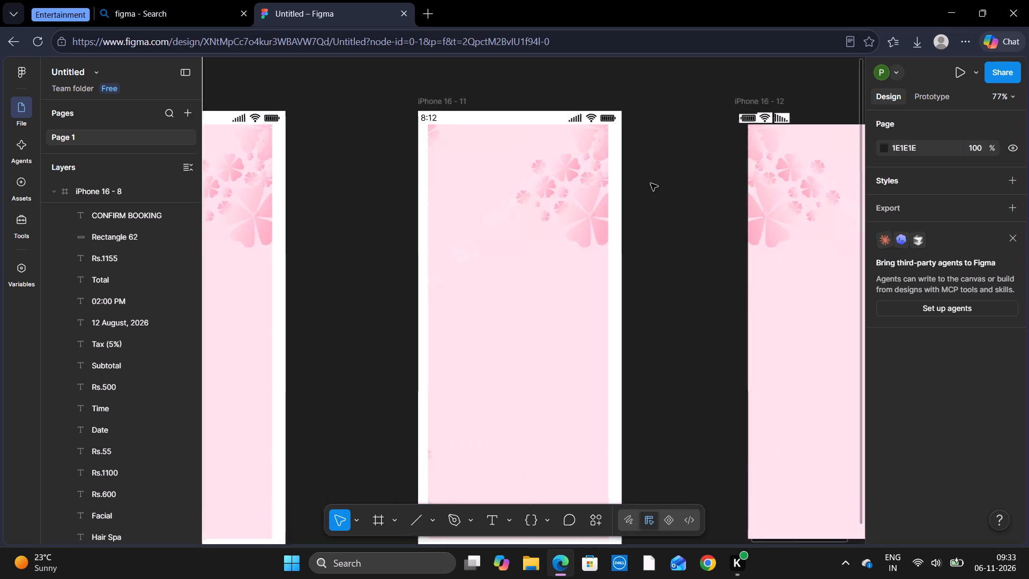
scroll(651, 183, "left", 1)
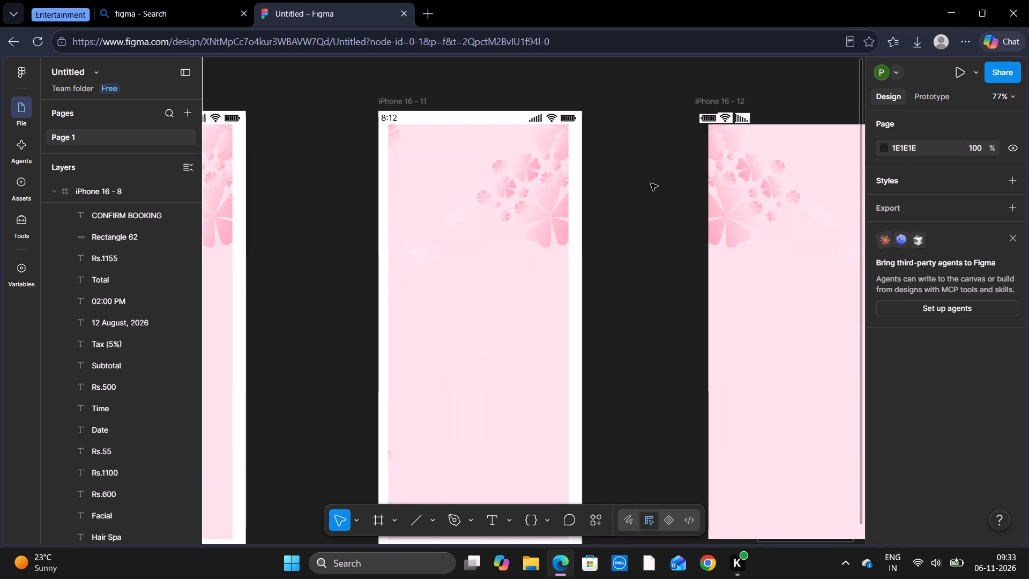
scroll(651, 183, "left", 1)
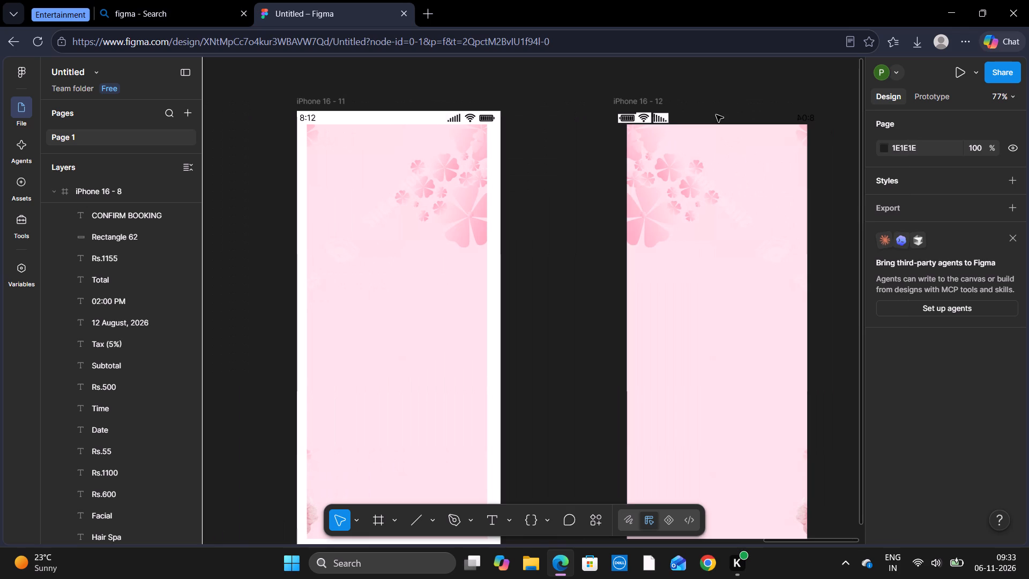
Delete the mirrored iPhone 16 - 12 frame, including its background image and its signal, Wi-Fi and battery icons.
left_click(716, 115)
left_click(734, 189)
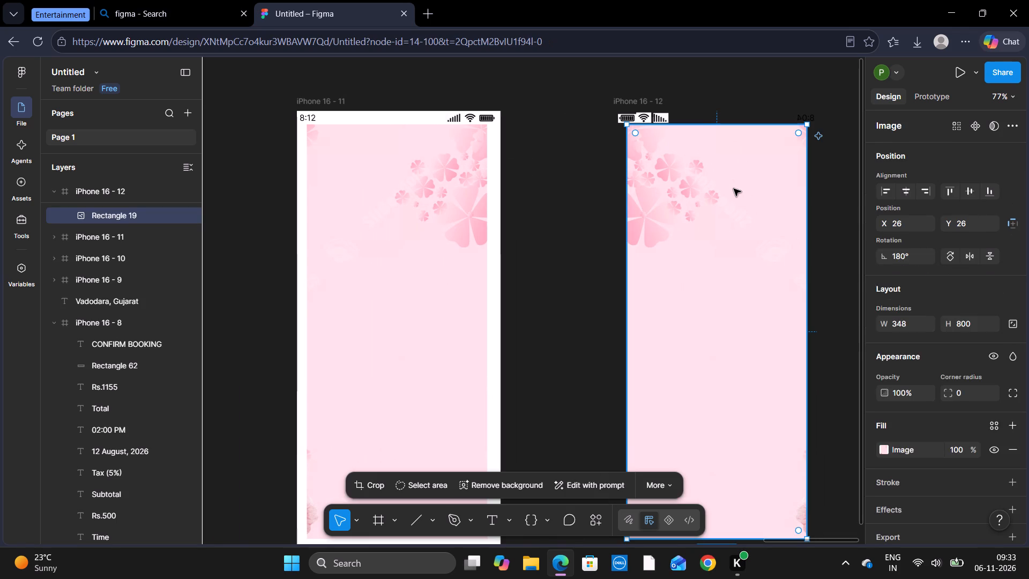
key("Delete")
left_click(656, 119)
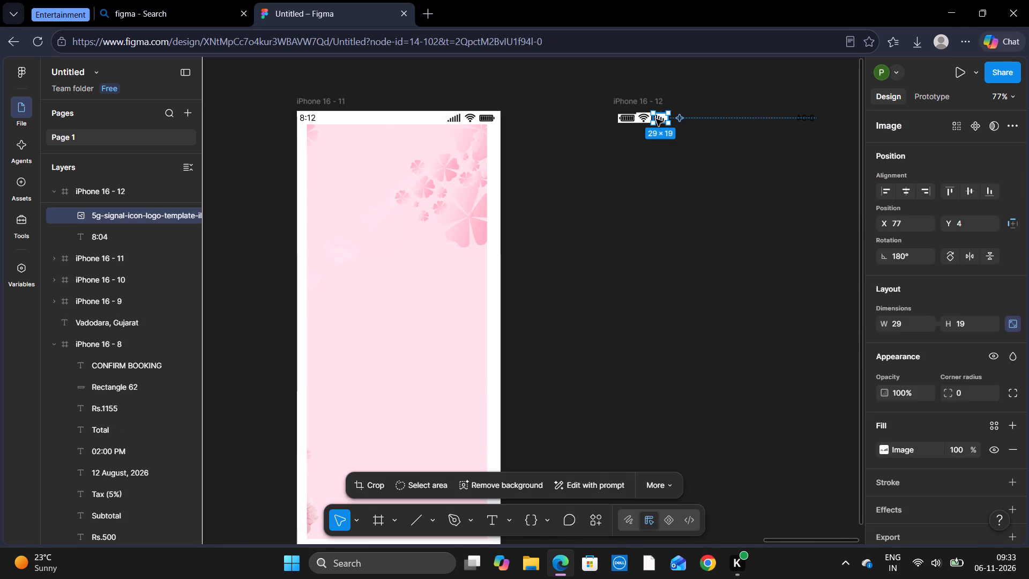
key("Delete")
left_click(638, 120)
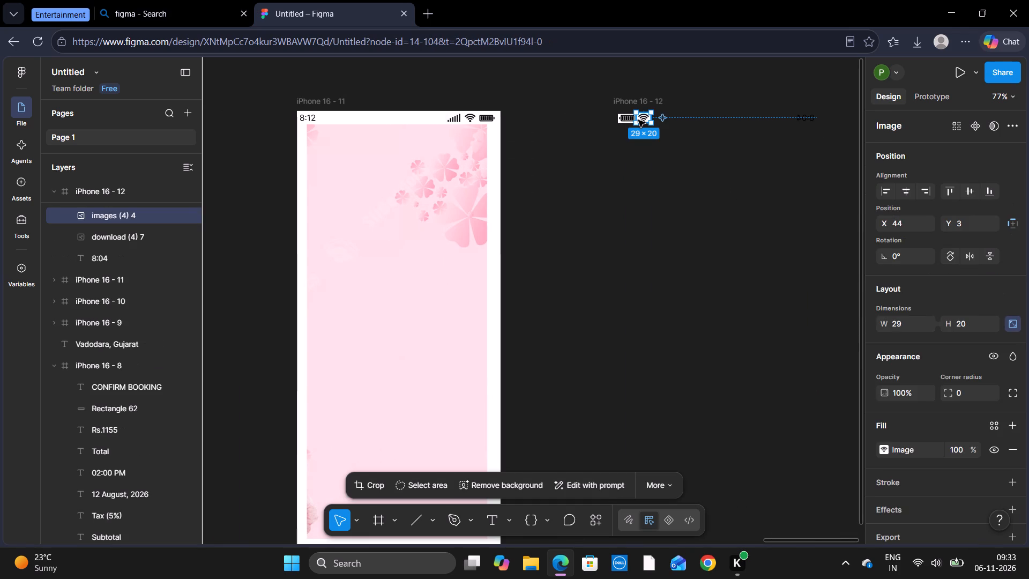
key("Delete")
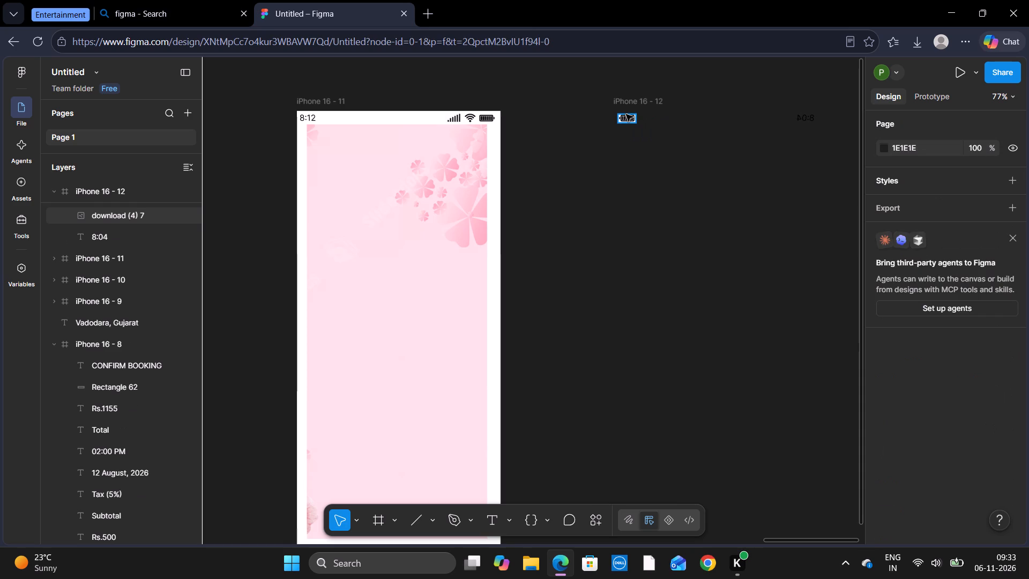
left_click(626, 114)
key("Delete")
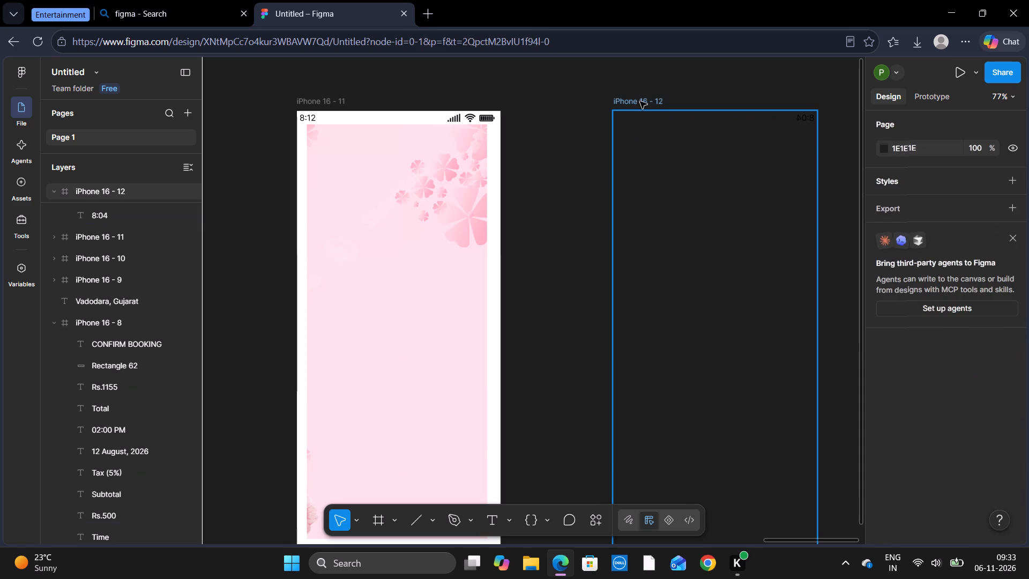
left_click(640, 101)
key("Delete")
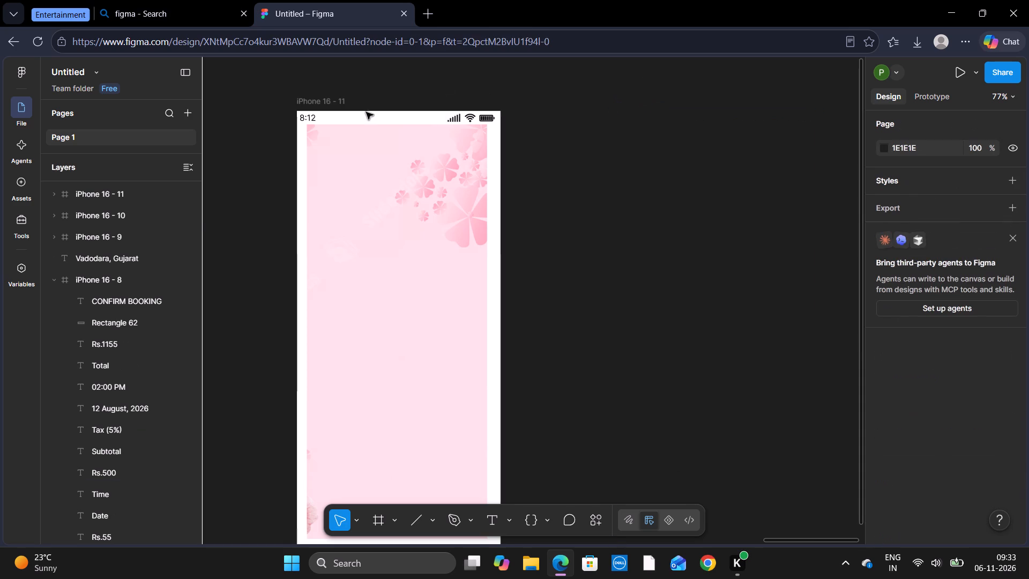
Duplicate the iPhone 16 - 11 frame and place the copy beside it, level with the original, at about X 7296, Y -11.
left_click(310, 98)
key("ctrl+c")
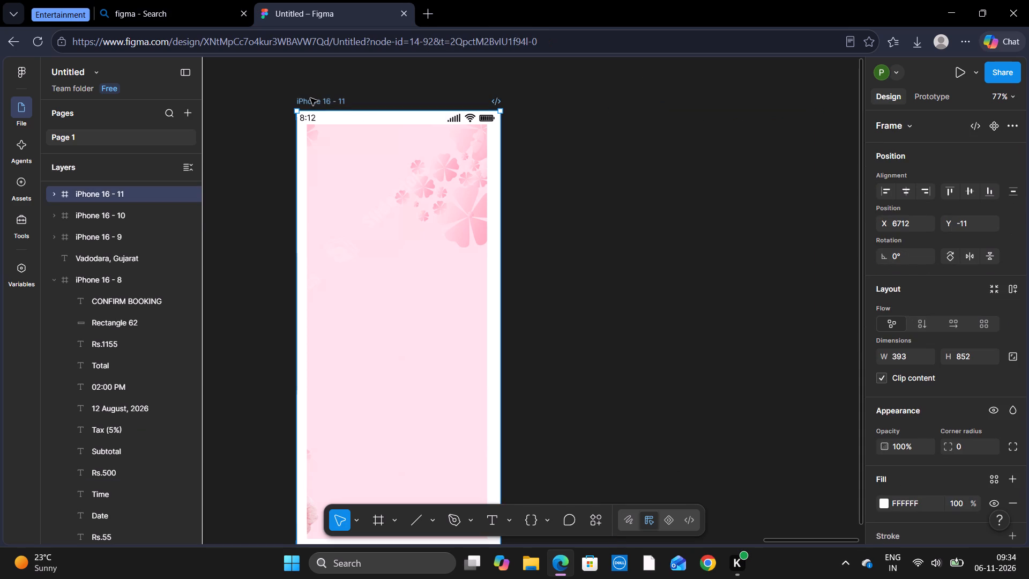
left_click(703, 159)
key("ctrl+v")
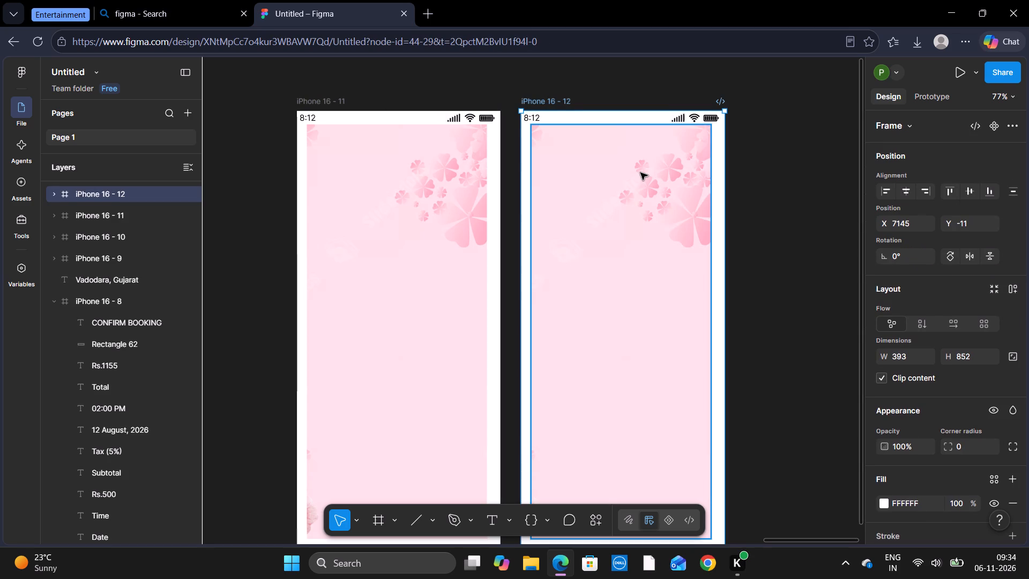
left_click_drag(557, 99, 590, 102)
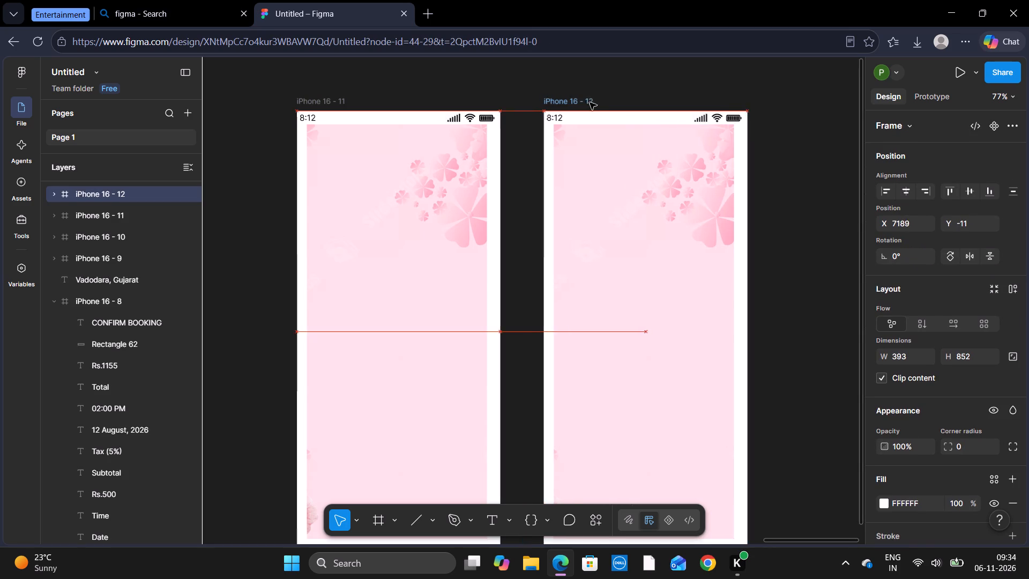
left_click_drag(590, 102, 632, 96)
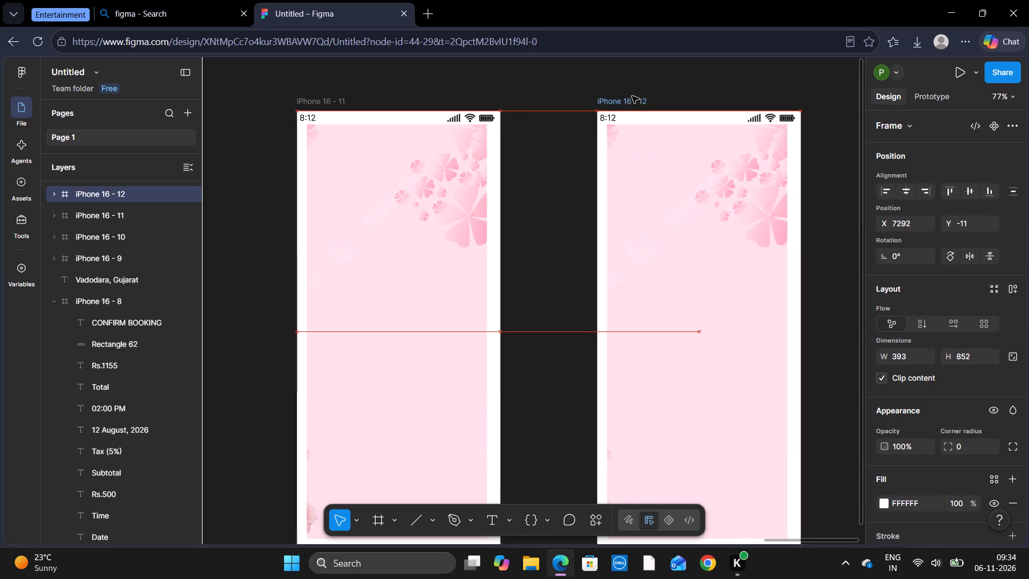
left_click_drag(632, 96, 635, 97)
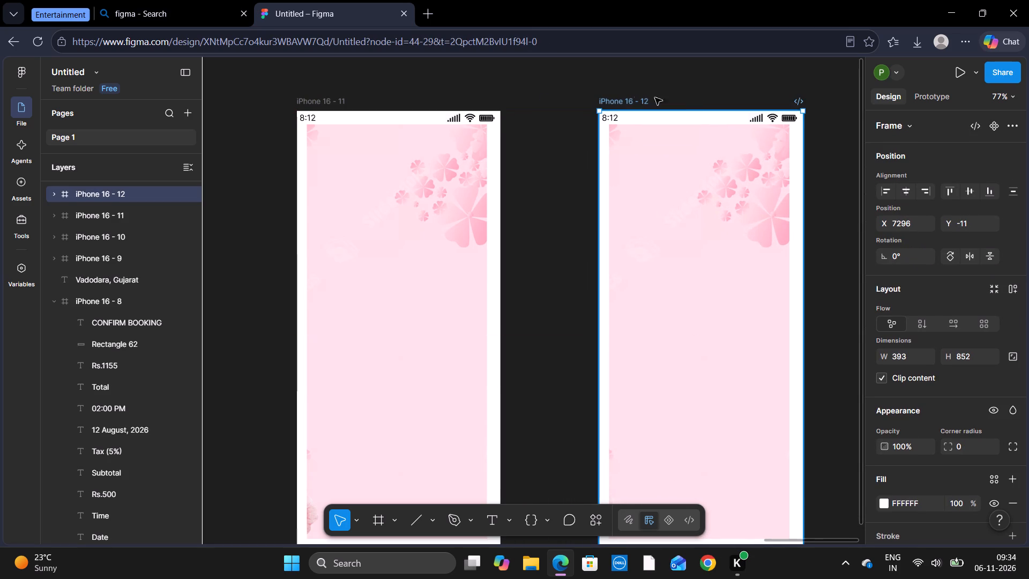
left_click(698, 100)
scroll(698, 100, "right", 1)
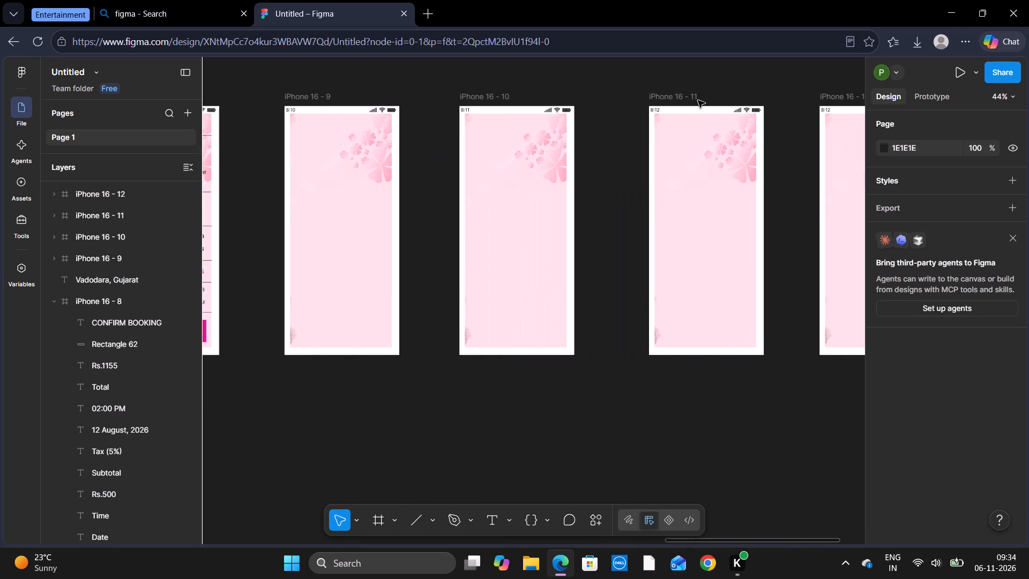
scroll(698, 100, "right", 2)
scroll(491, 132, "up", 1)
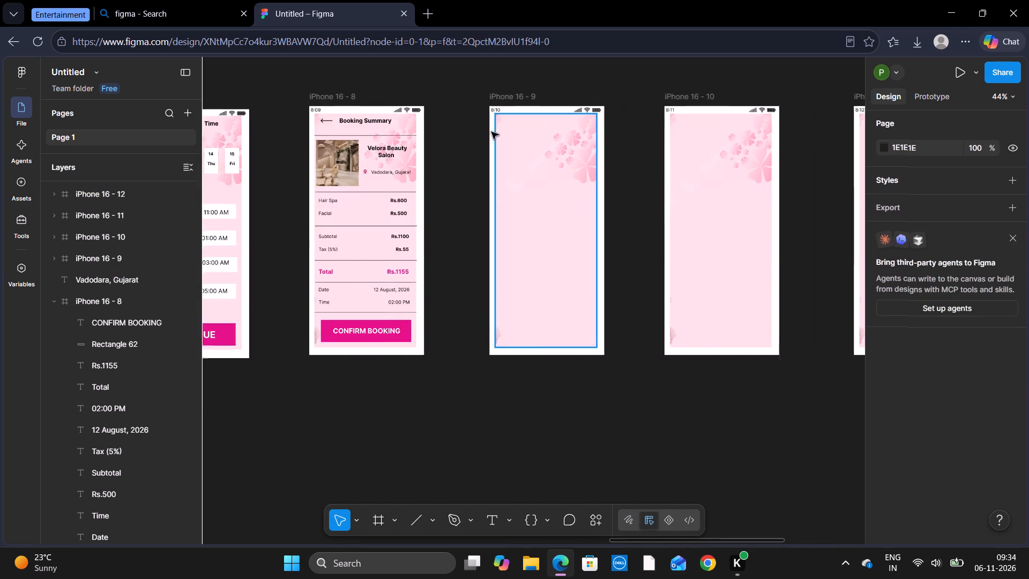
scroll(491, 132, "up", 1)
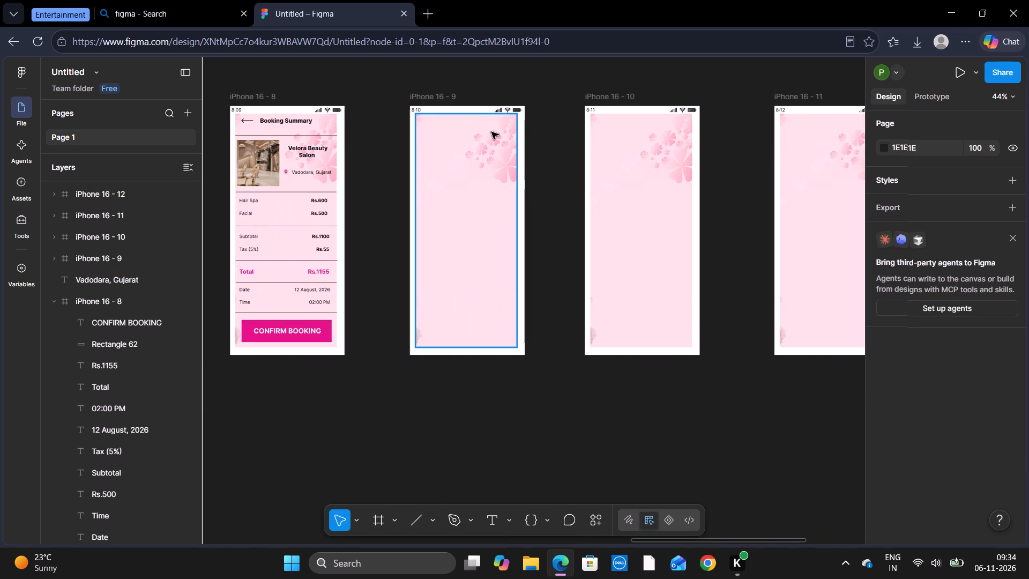
Copy the back arrow from the Booking Summary header and place the copy at the top of iPhone 16 - 9, about X 37, Y 47.
scroll(491, 132, "down", 1)
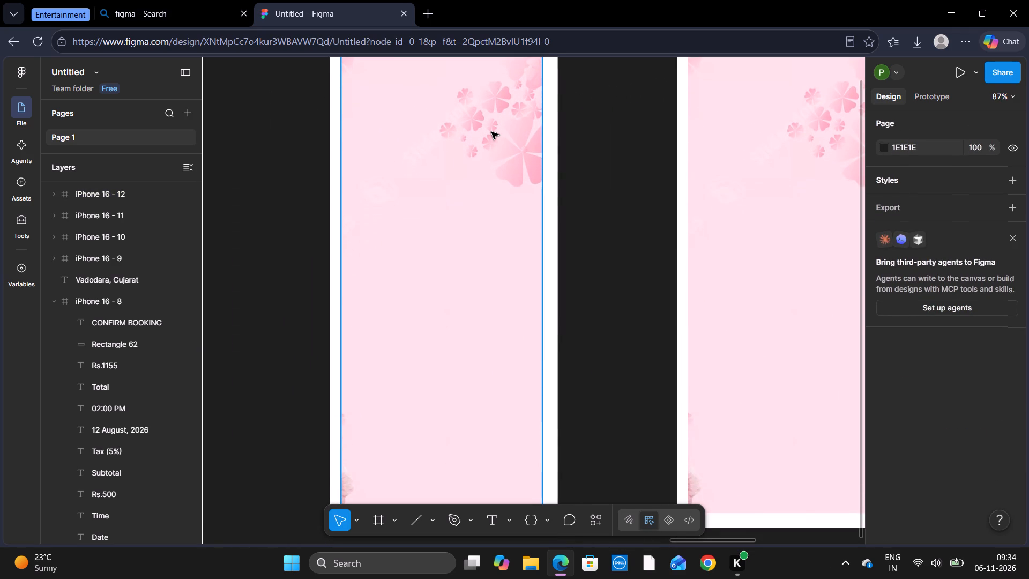
scroll(491, 132, "up", 1)
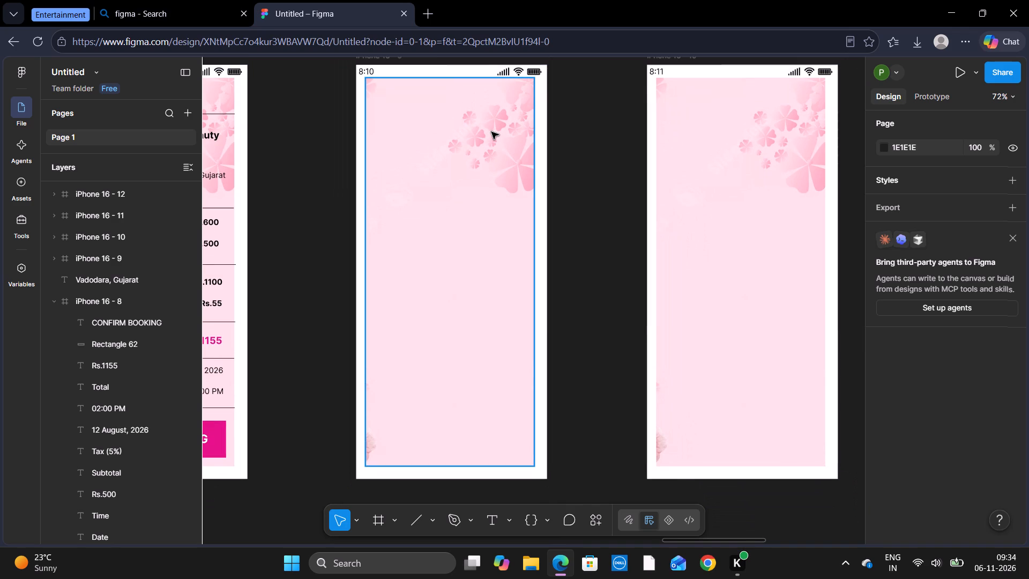
scroll(491, 132, "right", 3)
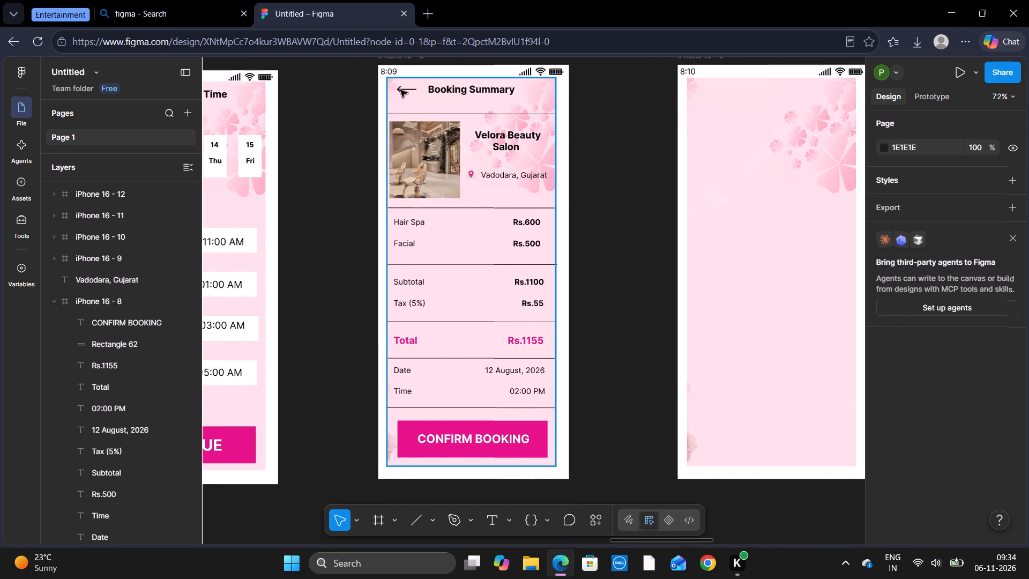
left_click(402, 90)
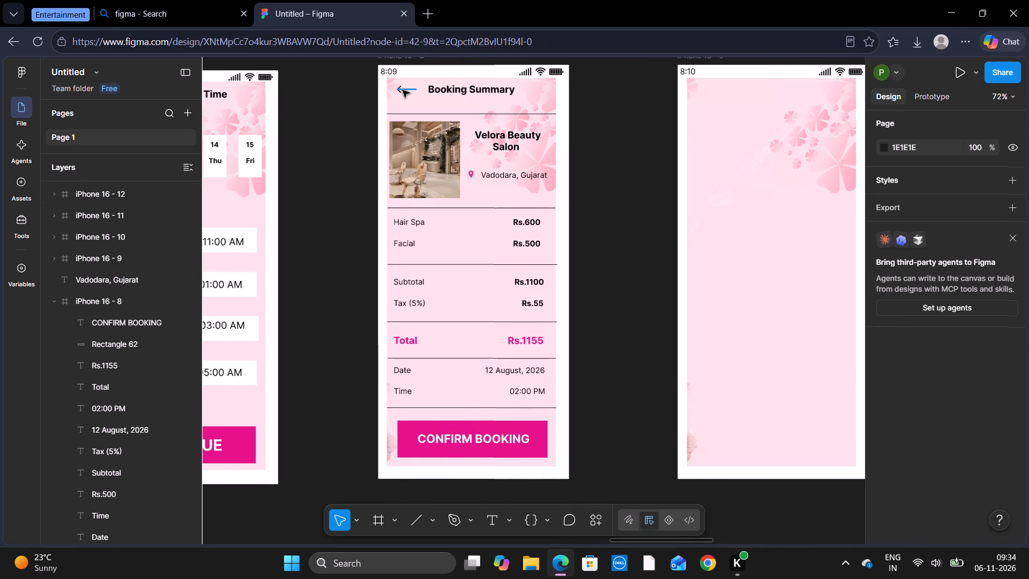
key("ctrl+c")
key("ctrl+v")
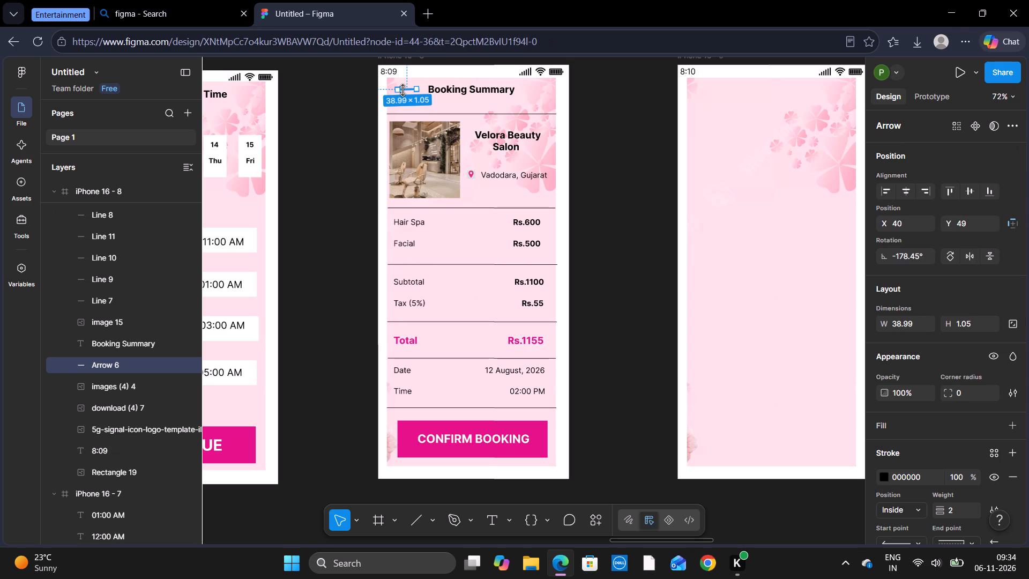
left_click_drag(402, 90, 511, 96)
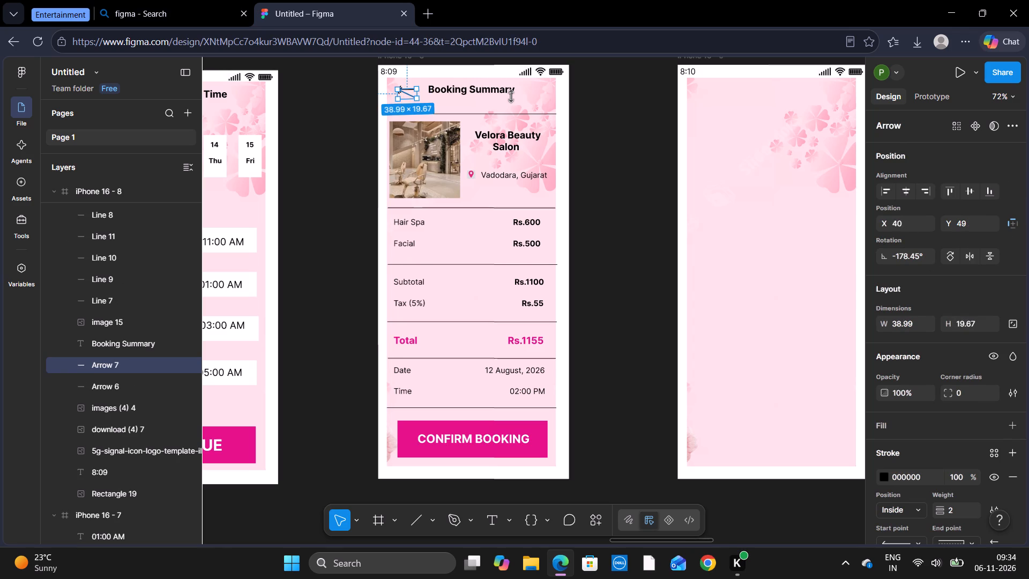
left_click_drag(511, 96, 419, 90)
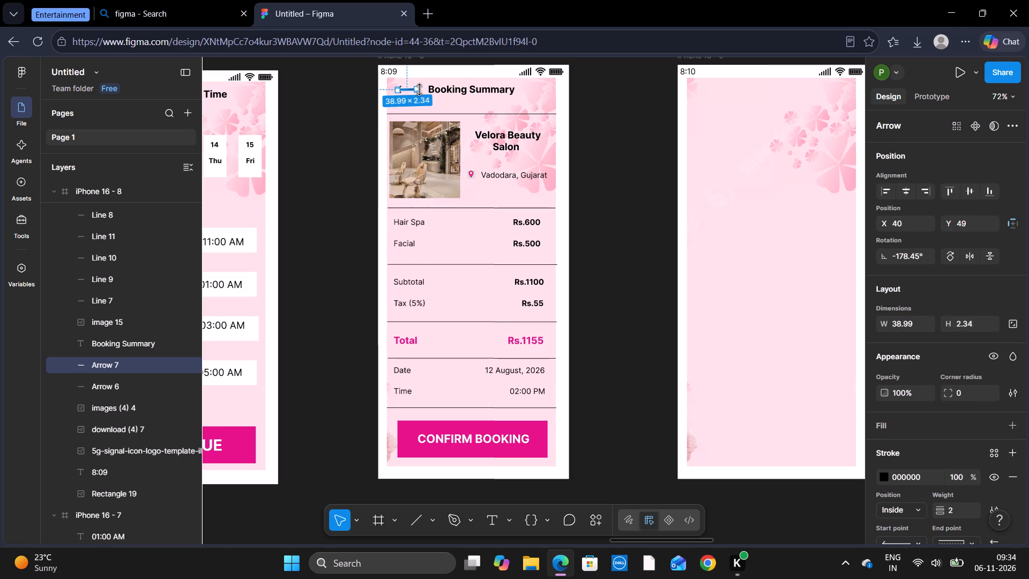
left_click_drag(419, 90, 419, 88)
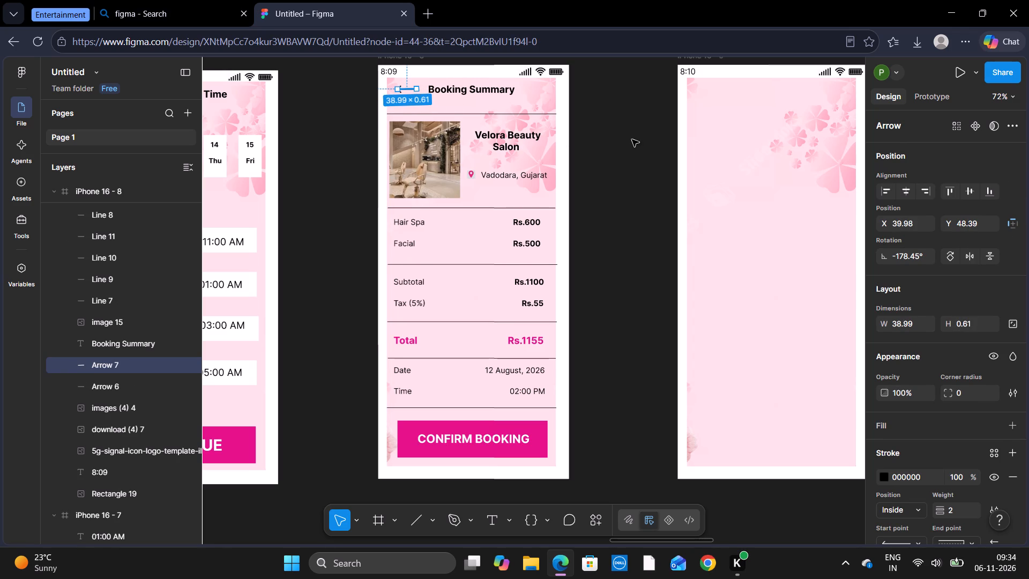
left_click(632, 139)
left_click_drag(409, 88, 411, 88)
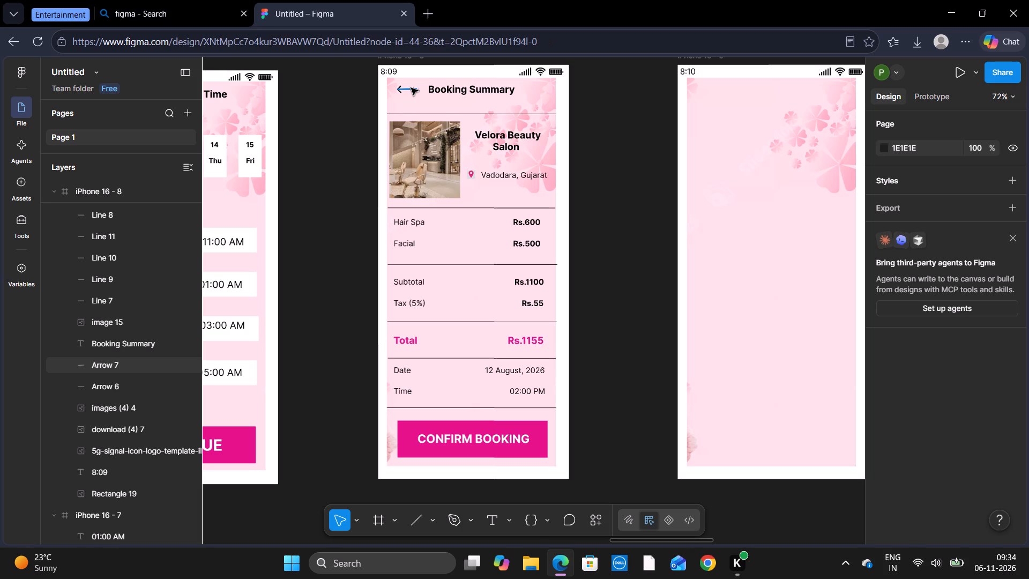
left_click_drag(411, 88, 714, 94)
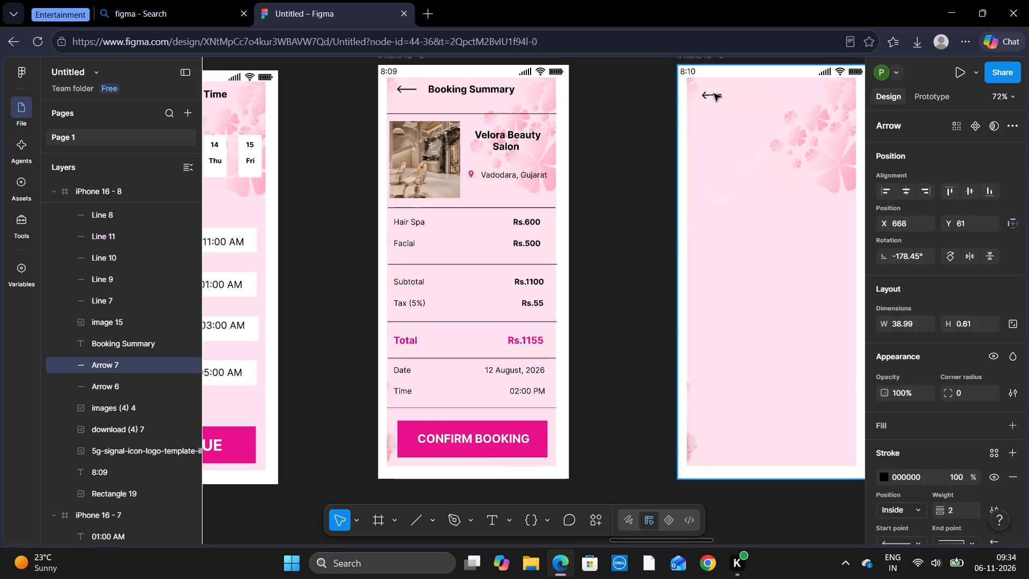
left_click_drag(714, 94, 705, 87)
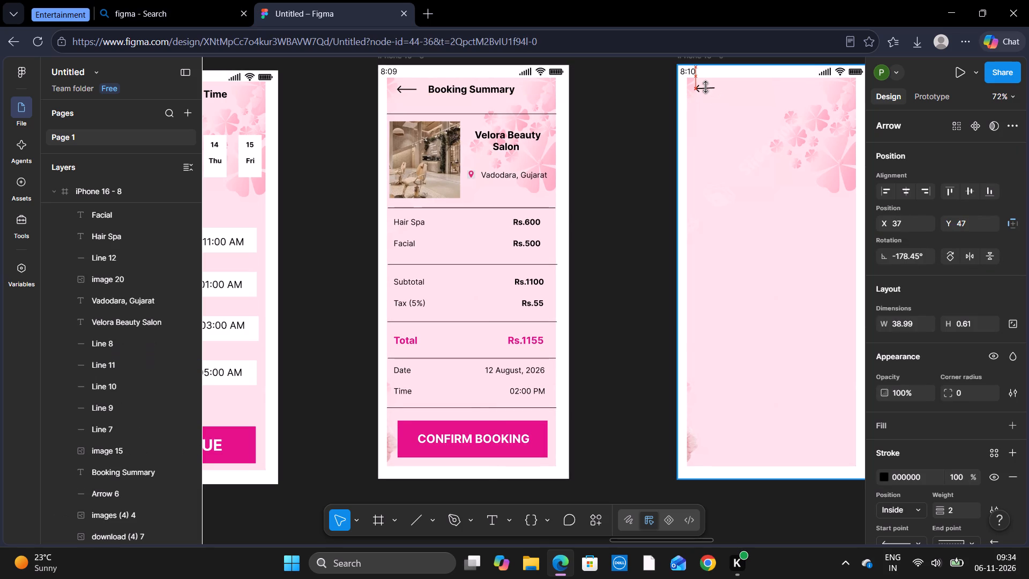
Edit the copied arrow's end point on iPhone 16 - 9, shortening the arrow to about 36 wide.
double_click(705, 87)
left_click(713, 88)
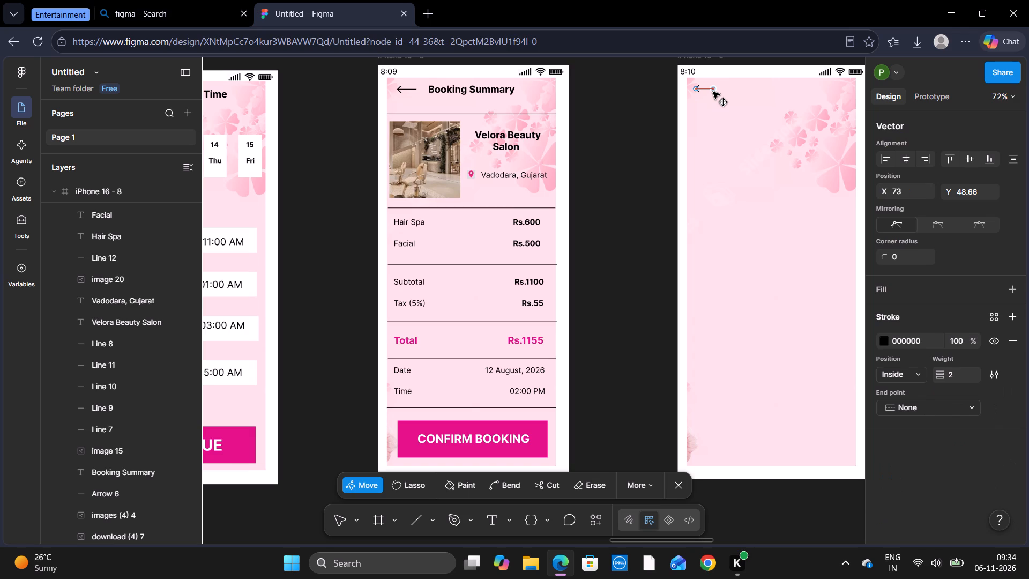
left_click(642, 120)
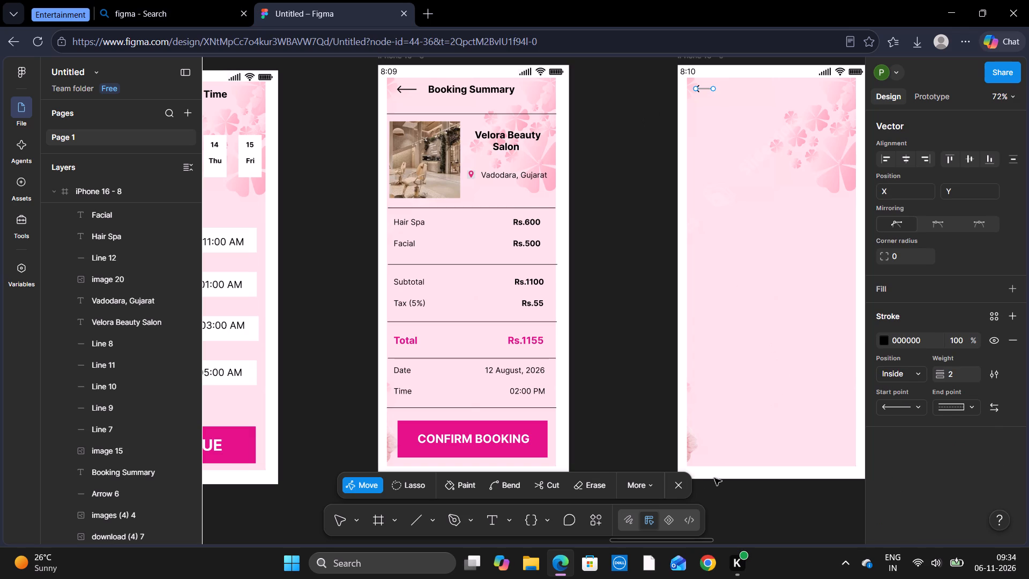
left_click(683, 486)
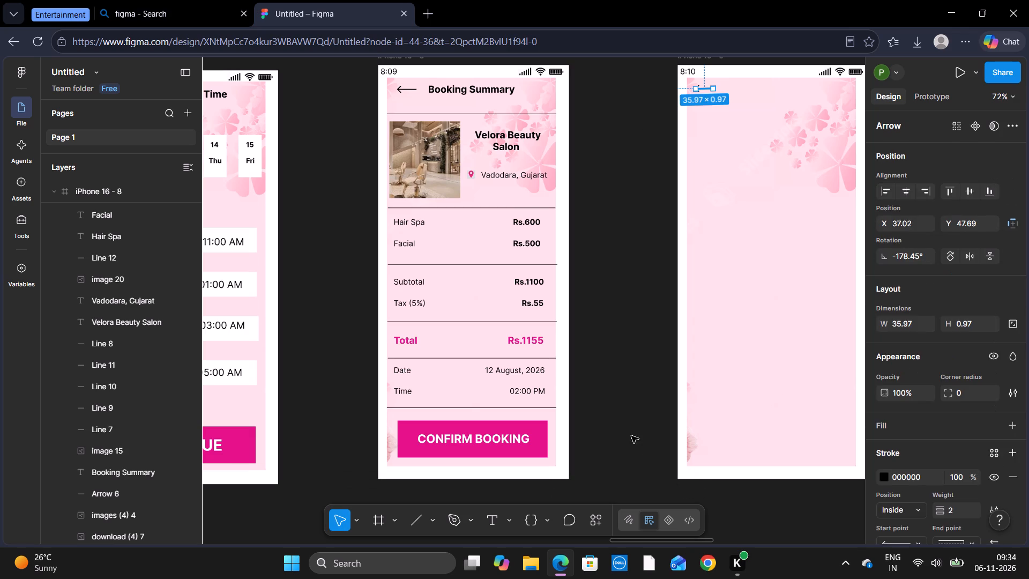
left_click(630, 430)
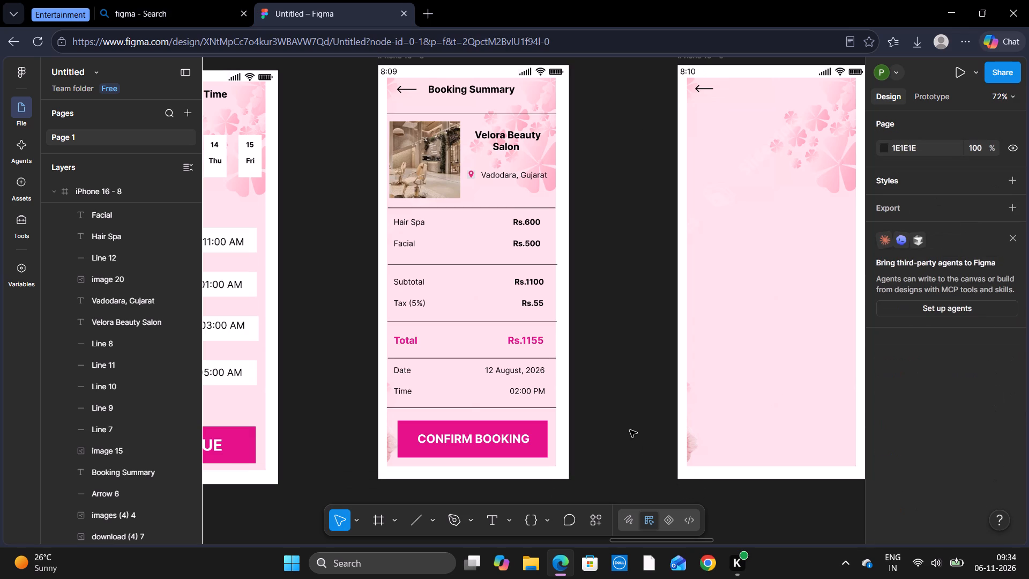
Add a "Payment" heading in Inter Bold 20 beside the back arrow on iPhone 16 - 9, at about X 90, Y 38.
left_click(486, 521)
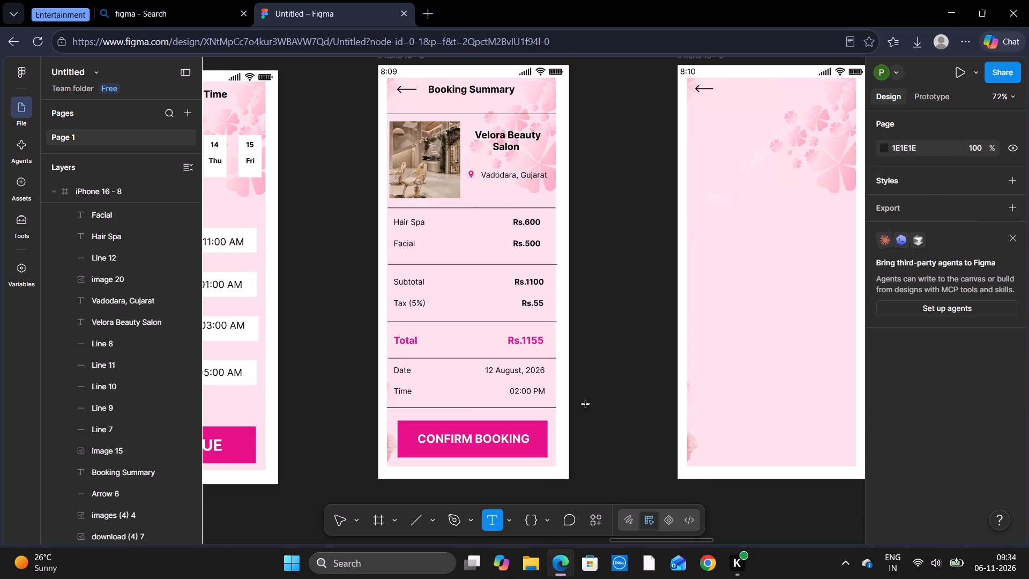
left_click(726, 89)
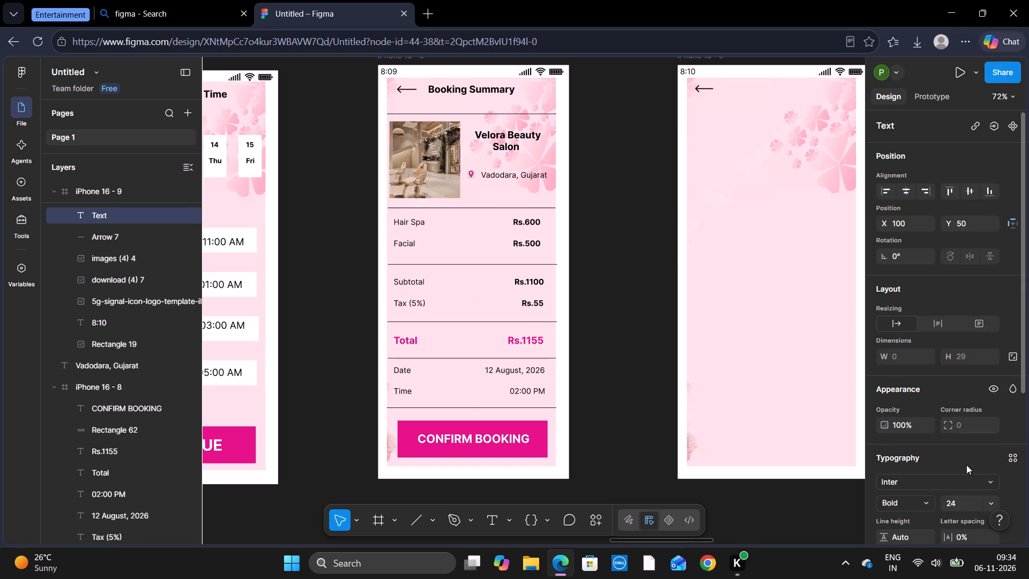
left_click(990, 500)
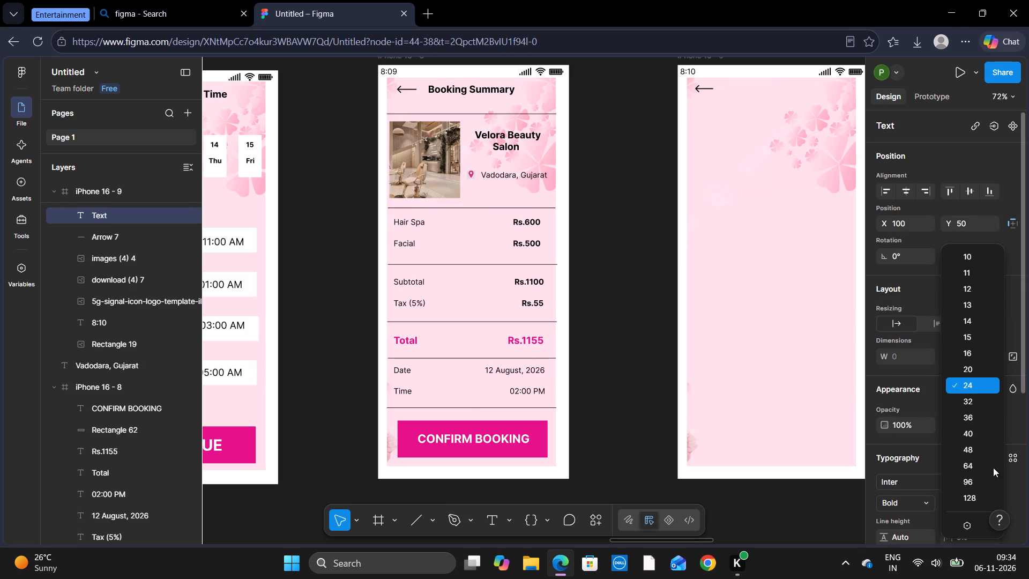
left_click(982, 362)
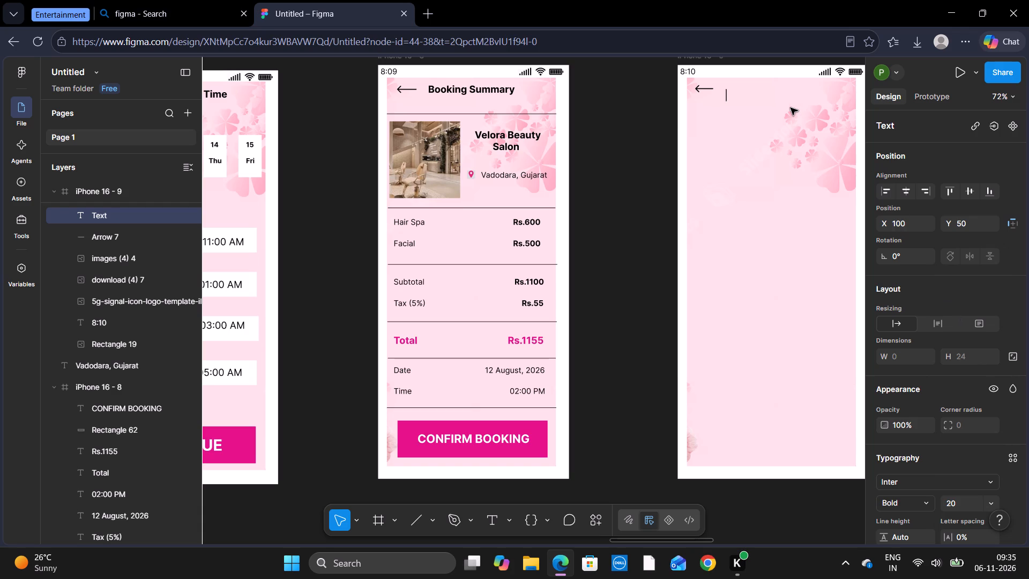
key("shift+p")
type("ayment")
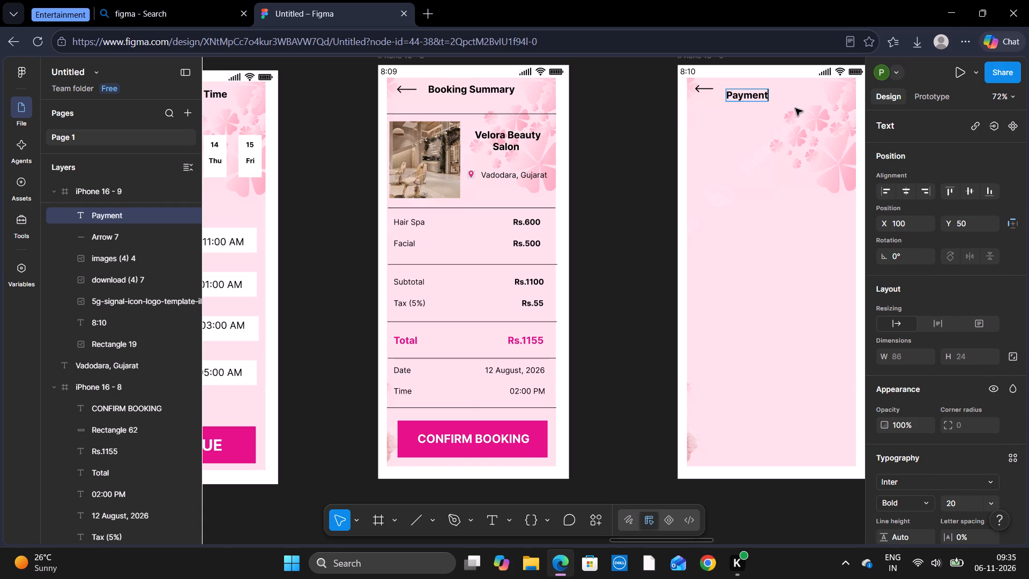
left_click(795, 108)
left_click_drag(754, 95, 749, 89)
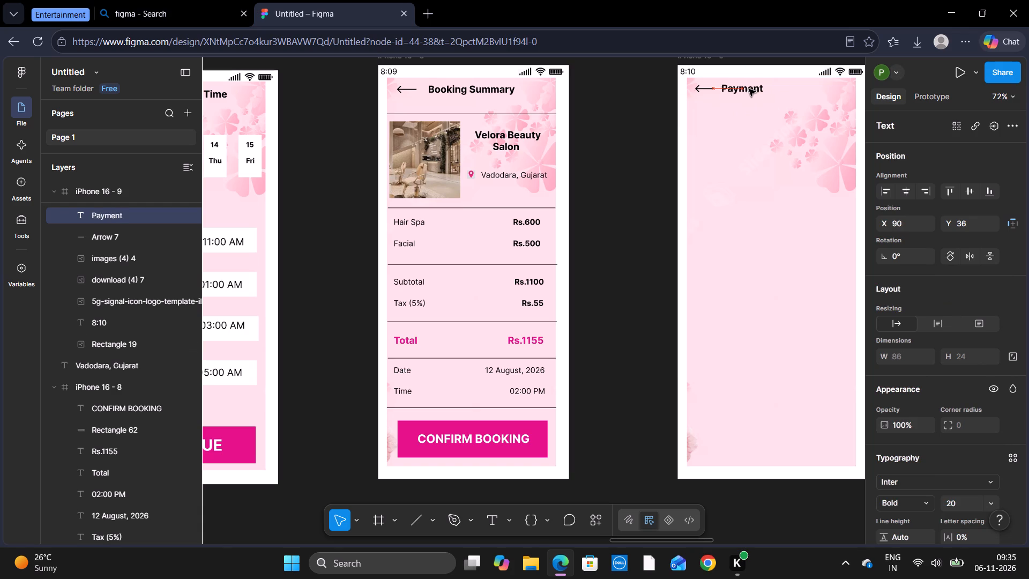
left_click_drag(749, 89, 749, 90)
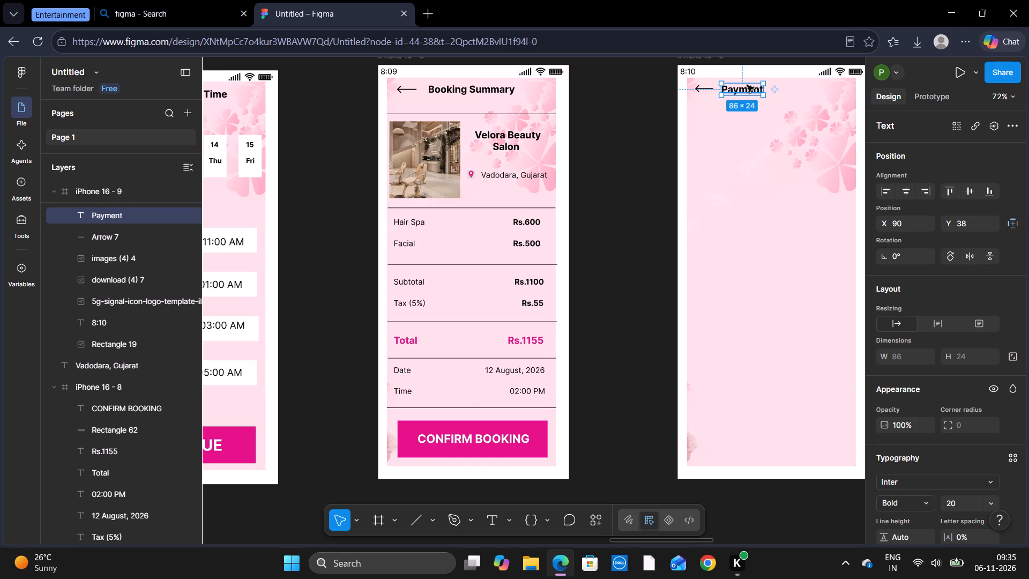
left_click(748, 86)
left_click(634, 145)
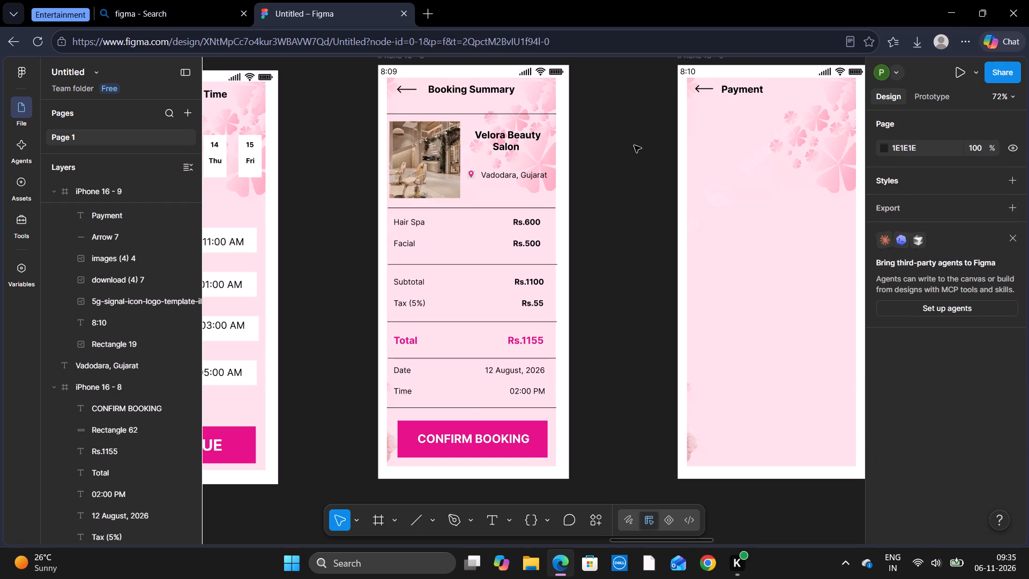
Copy the divider line below Booking Summary's salon details and place the copy under the Payment heading, at about X 21, Y 99.
left_click(450, 206)
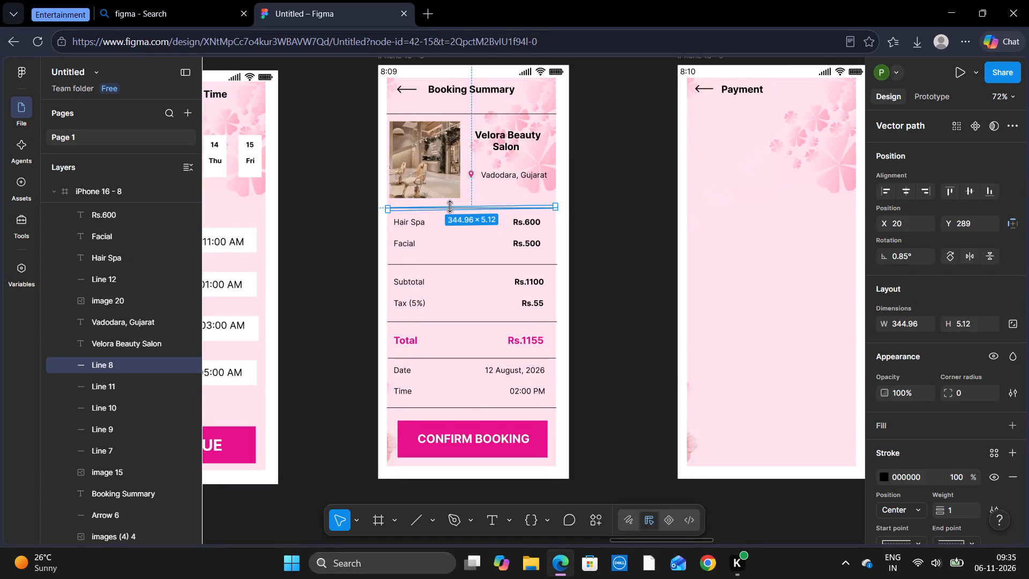
key("ctrl+c")
key("ctrl+v")
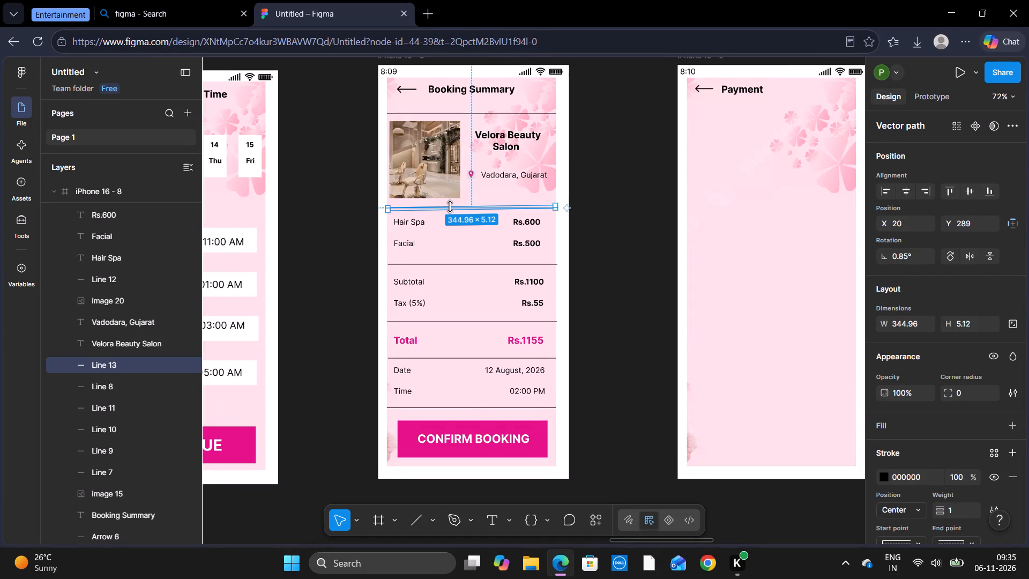
left_click(584, 229)
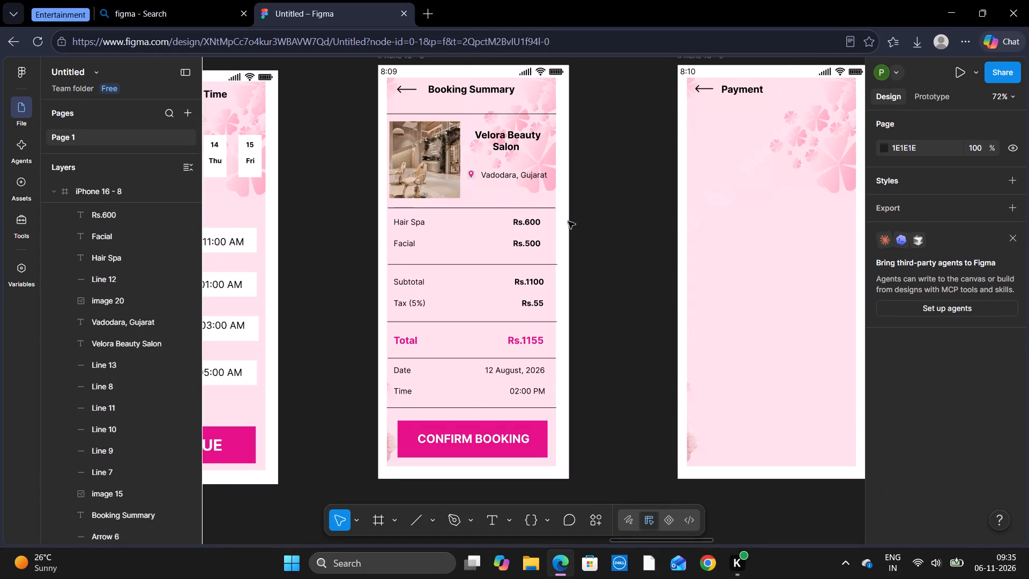
left_click_drag(491, 207, 759, 117)
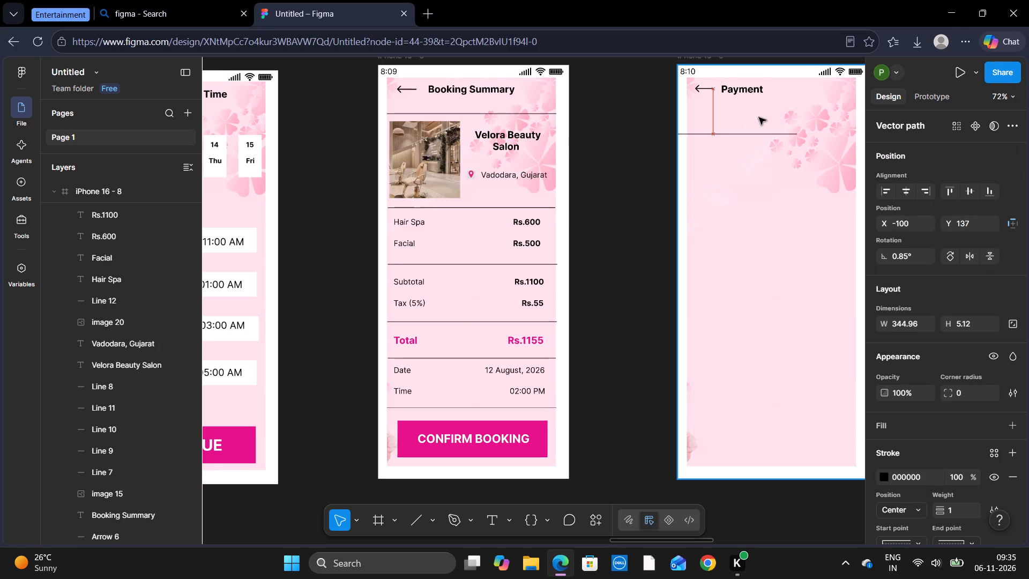
left_click_drag(759, 117, 789, 103)
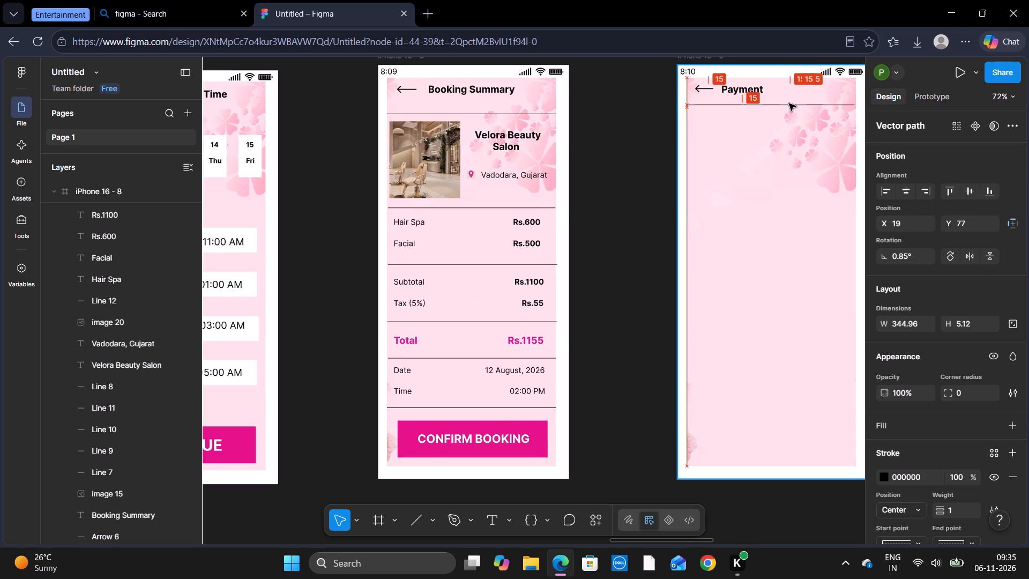
left_click_drag(789, 103, 789, 115)
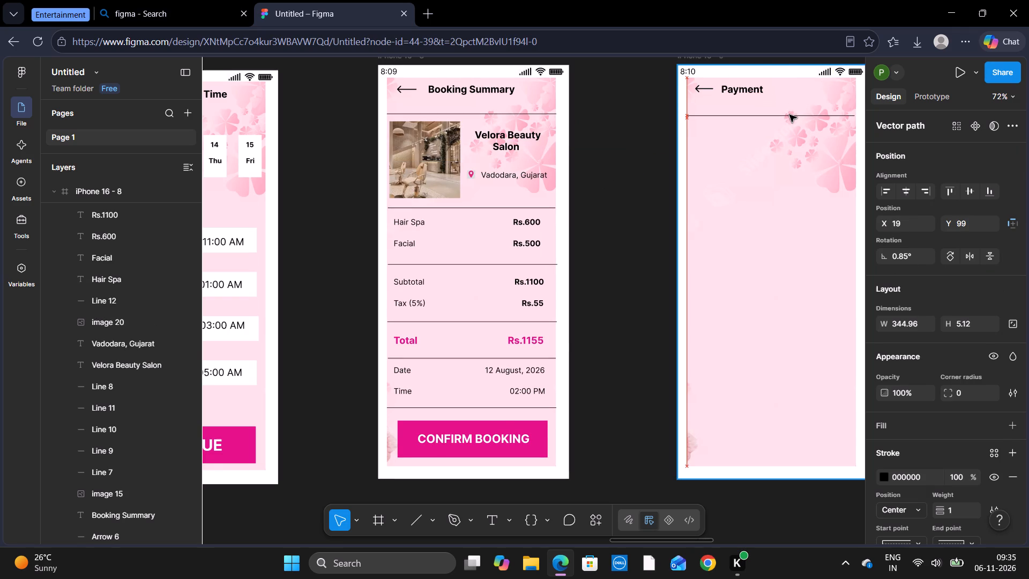
left_click_drag(789, 115, 792, 115)
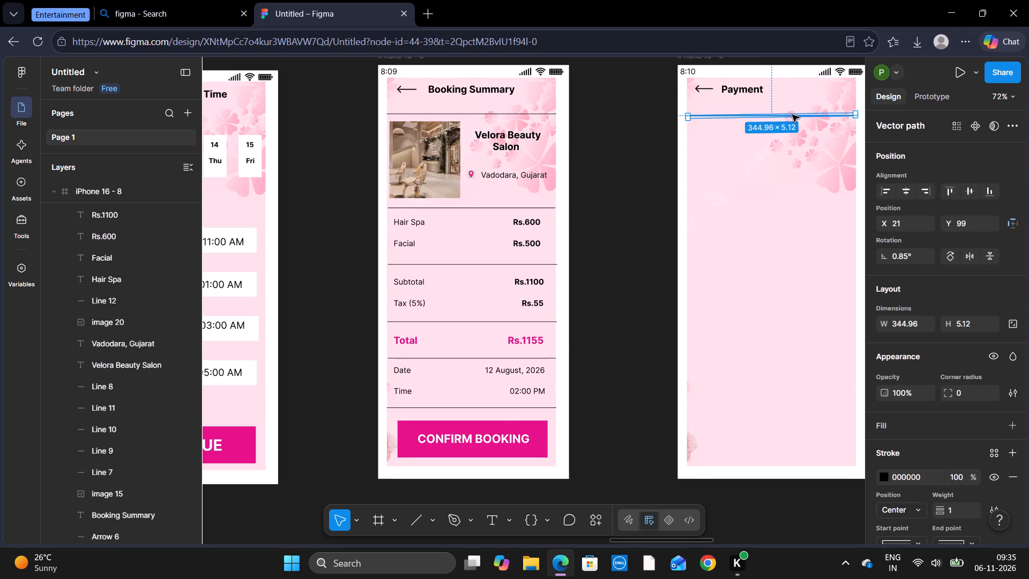
left_click(640, 333)
Paste another copy of the divider line and place it below the first divider on iPhone 16 - 9, at about X 21, Y 185.
key("ctrl+v")
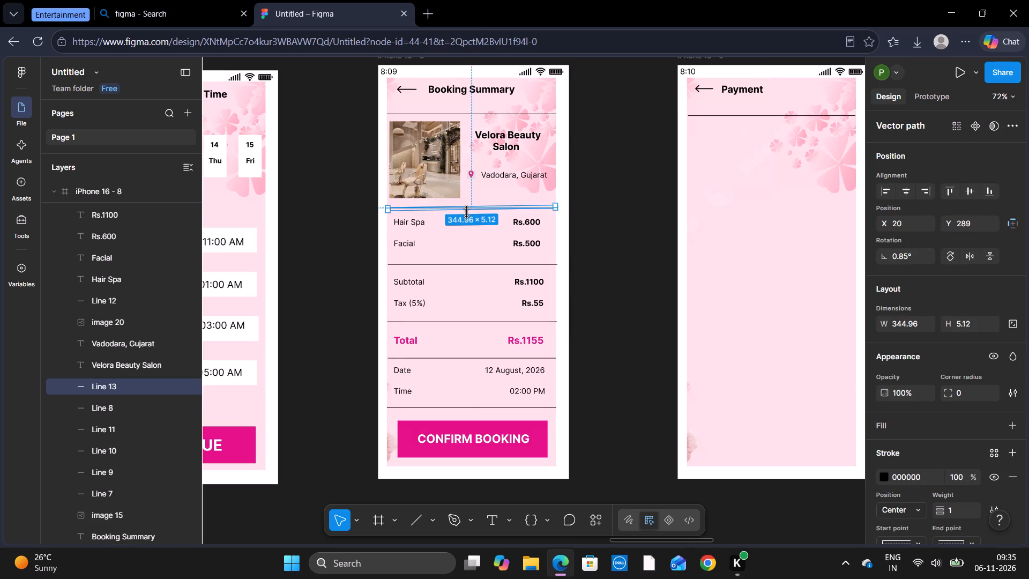
left_click_drag(465, 210, 712, 193)
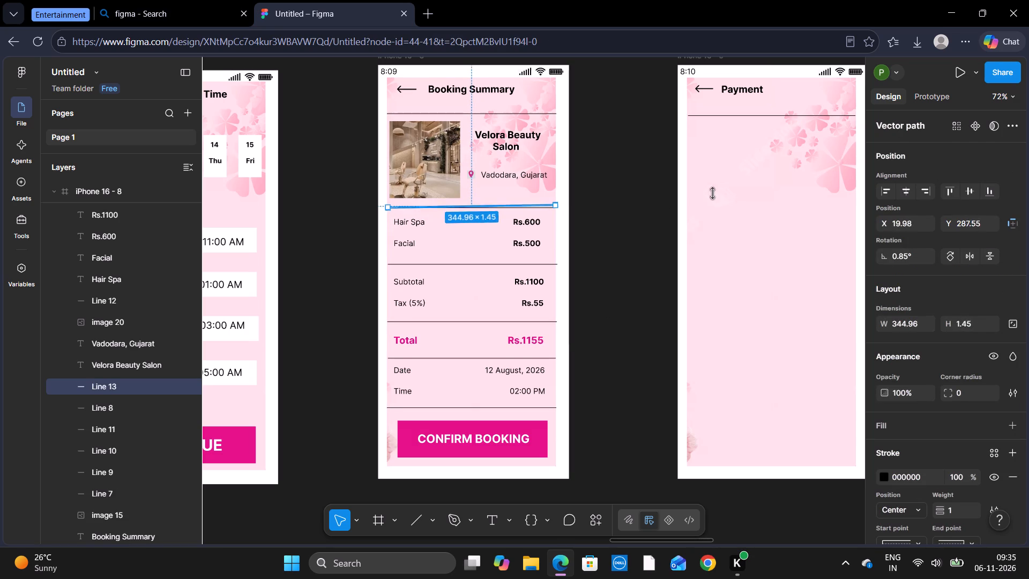
left_click_drag(712, 193, 568, 209)
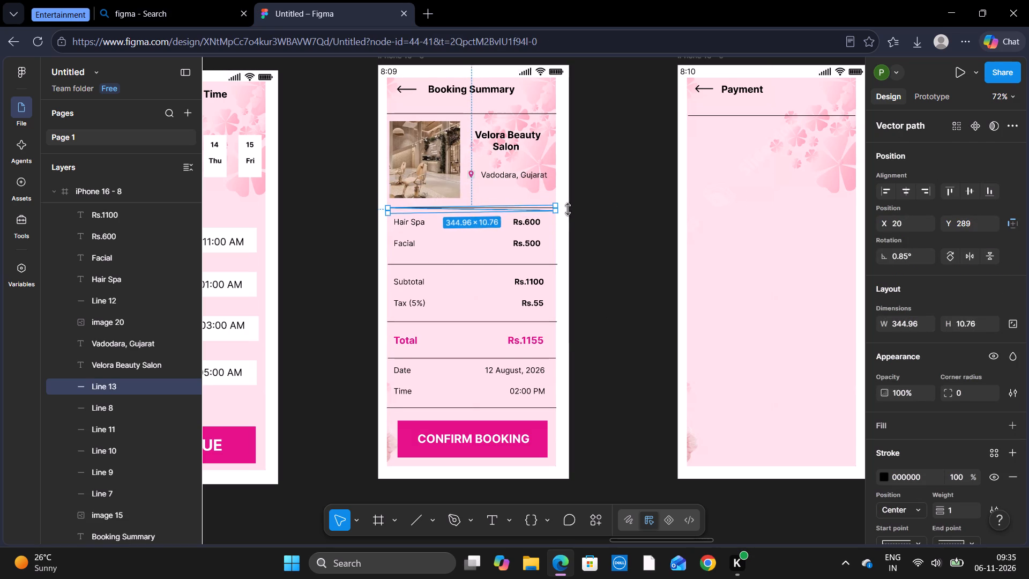
left_click_drag(568, 209, 558, 206)
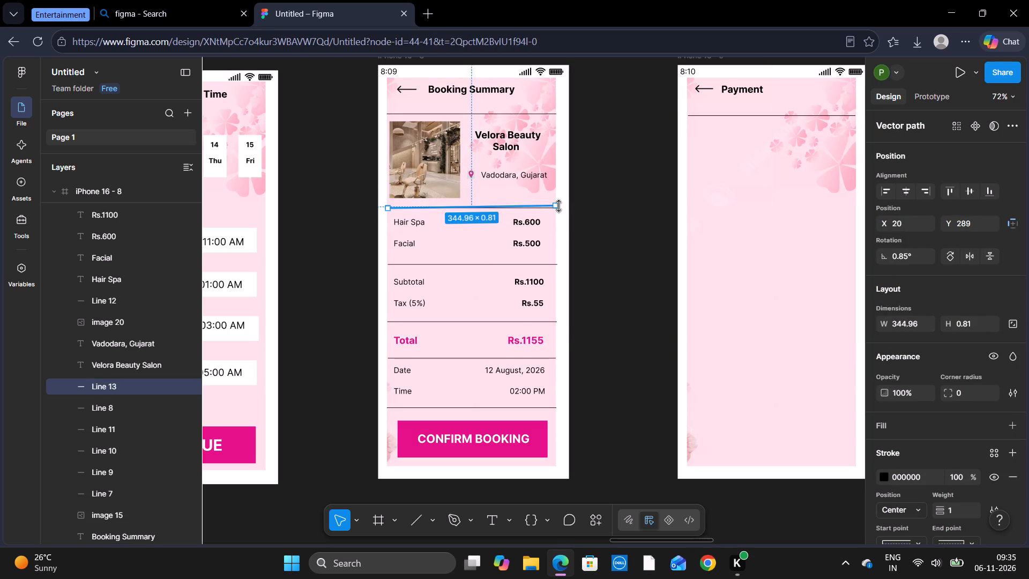
left_click_drag(558, 206, 557, 207)
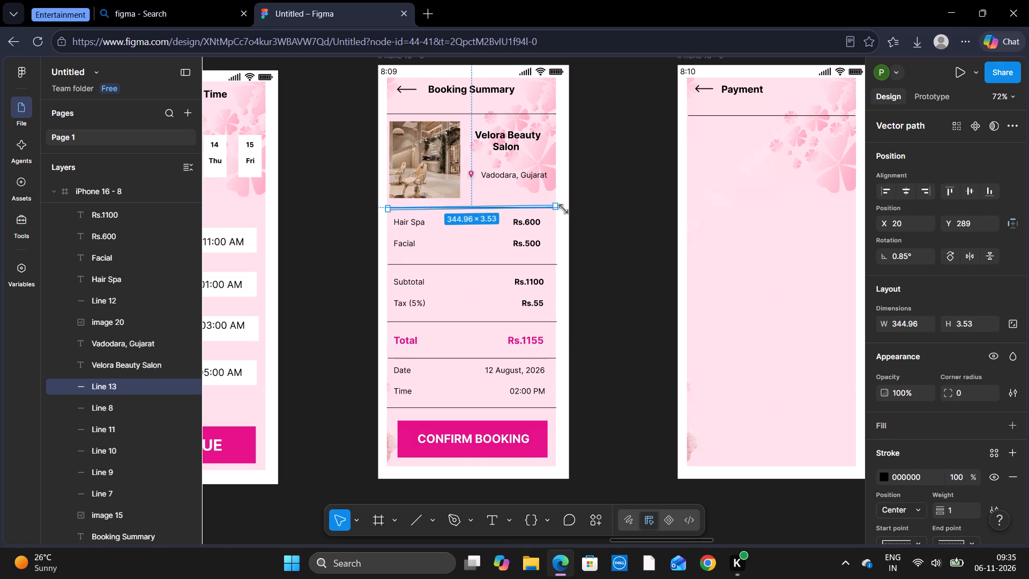
left_click(608, 231)
left_click_drag(483, 206, 650, 178)
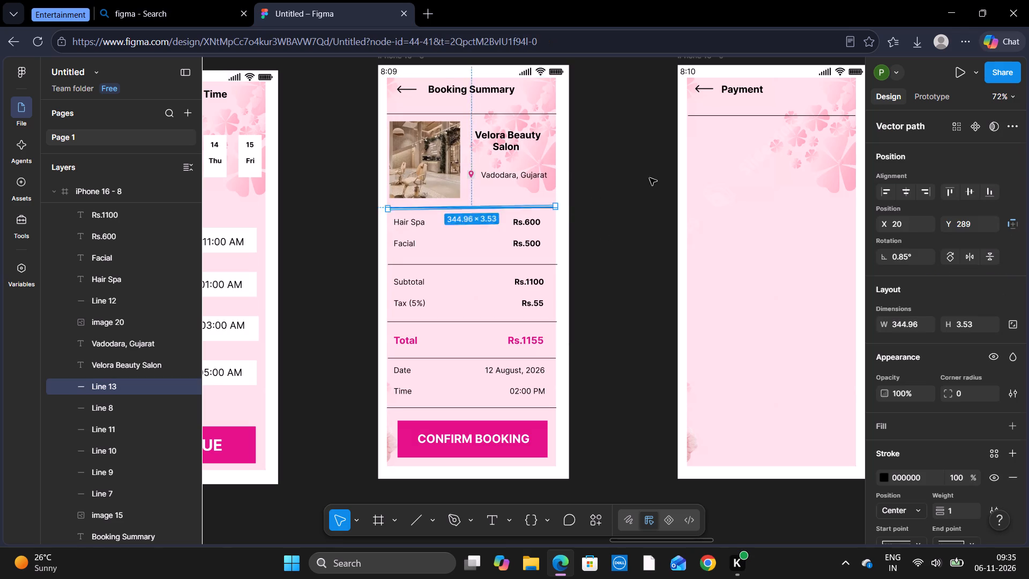
left_click_drag(650, 178, 781, 166)
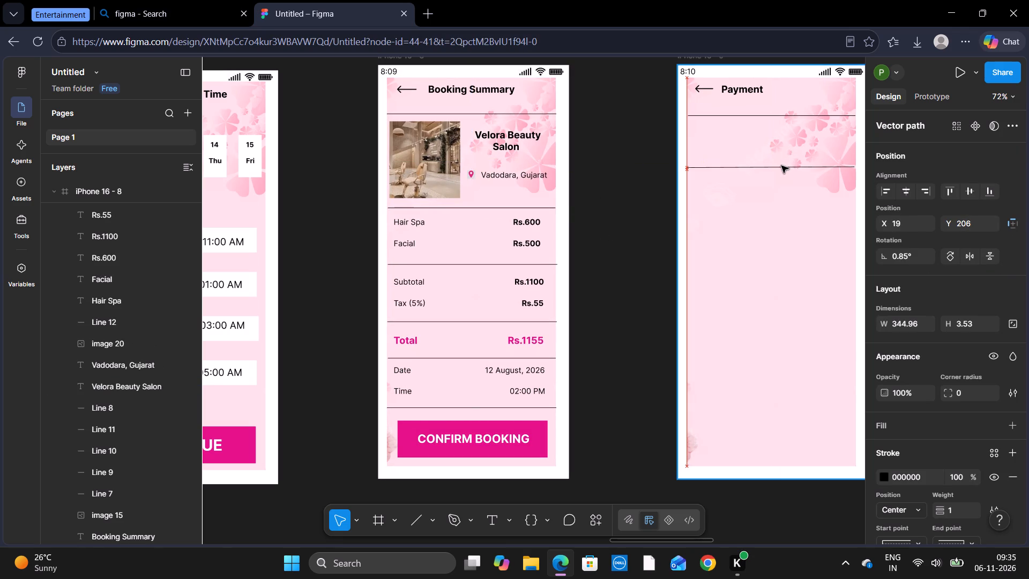
left_click_drag(781, 166, 781, 159)
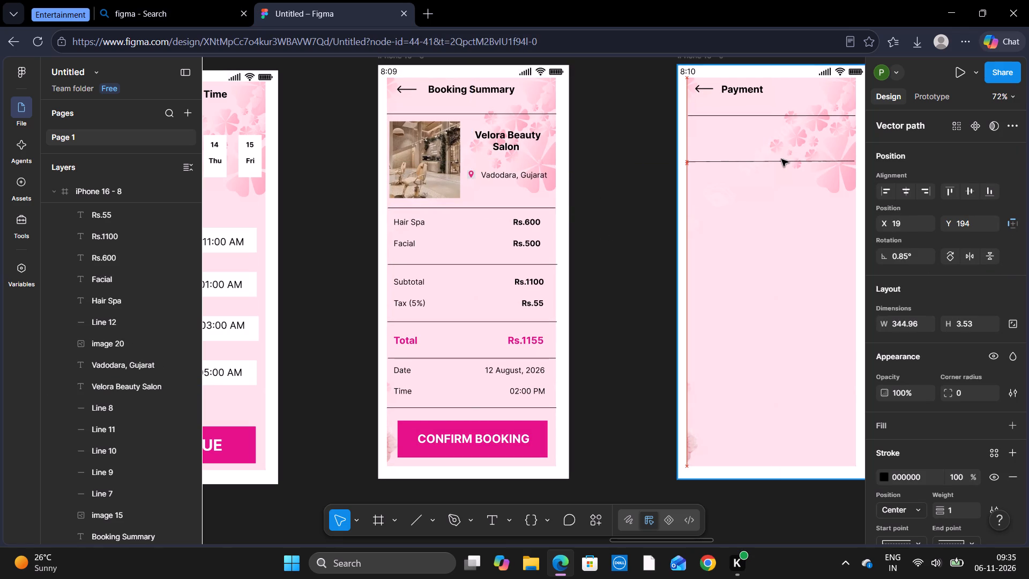
left_click_drag(781, 159, 784, 157)
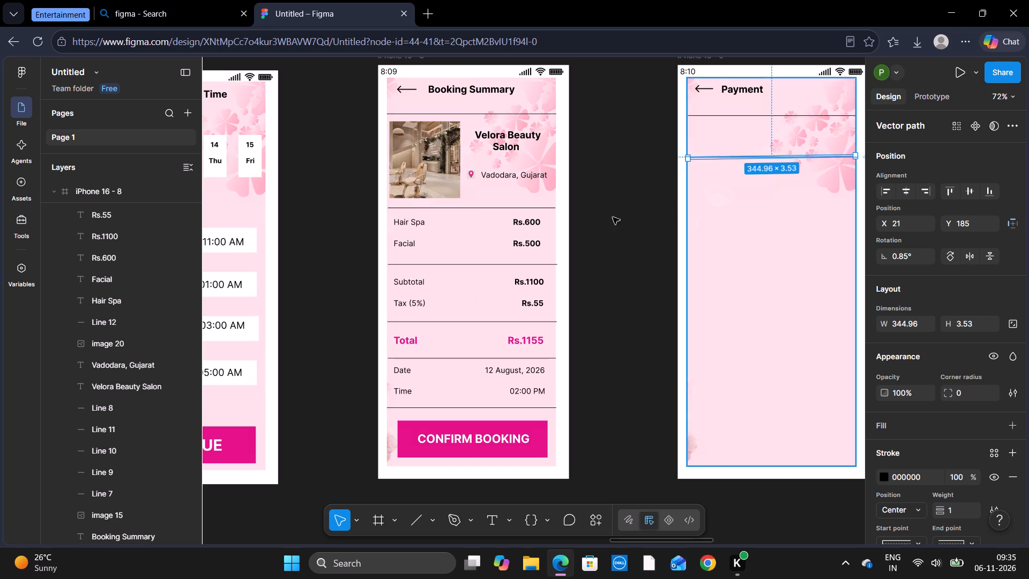
left_click(595, 218)
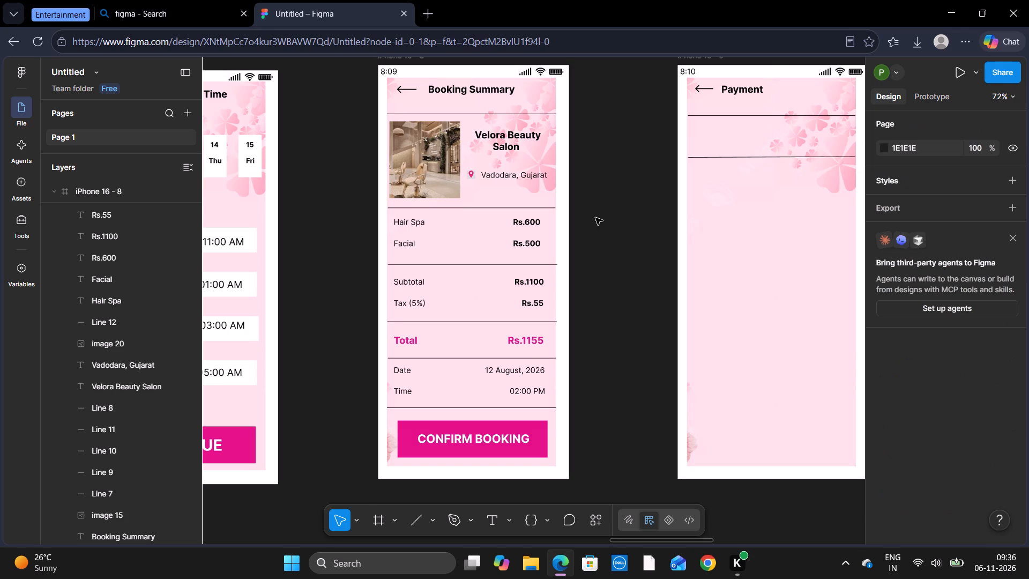
Draw a rectangle about 326 × 409 below the second divider on iPhone 16 - 9, at about X 30, Y 275.
left_click(434, 521)
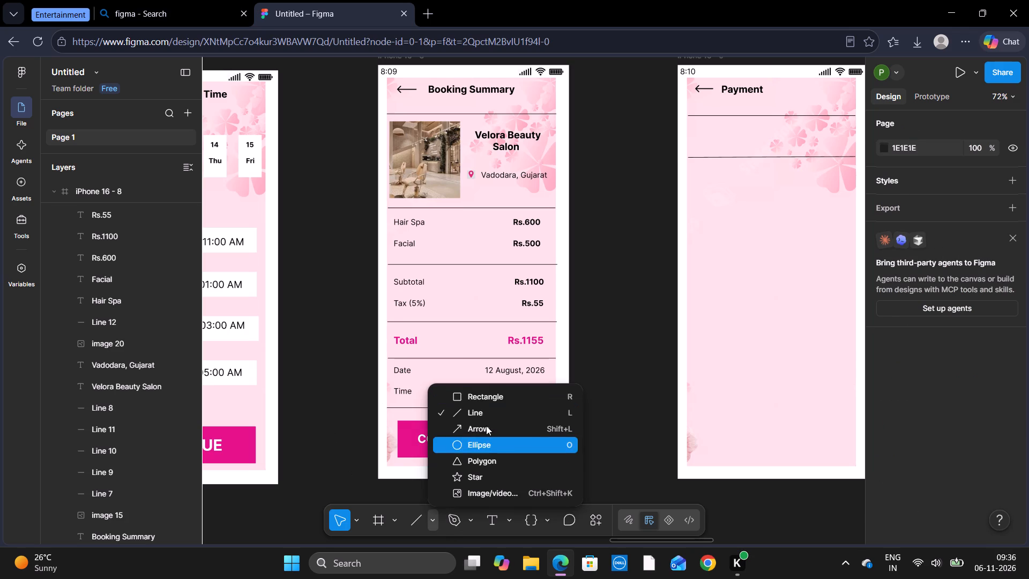
left_click(499, 400)
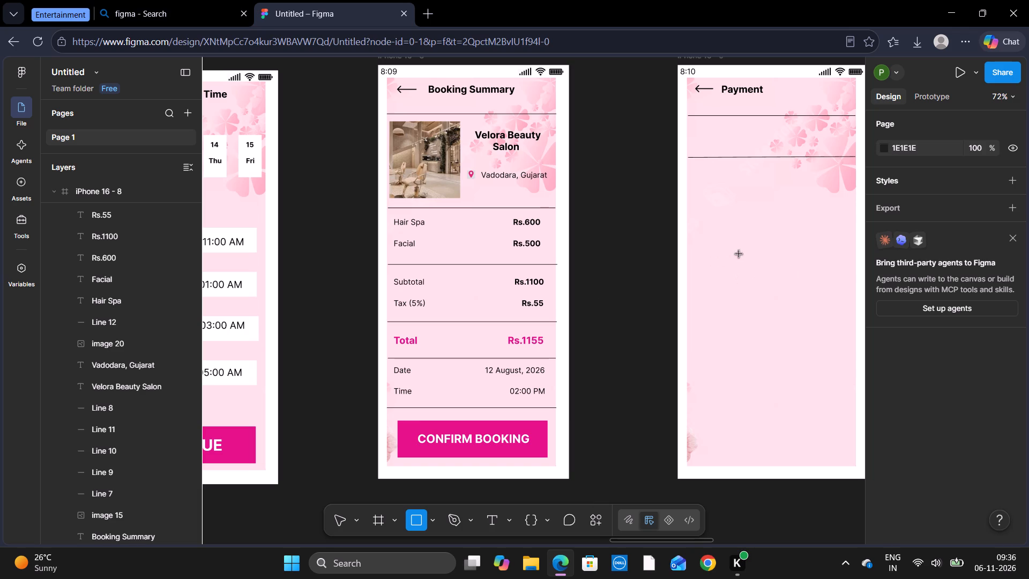
left_click_drag(694, 198, 825, 344)
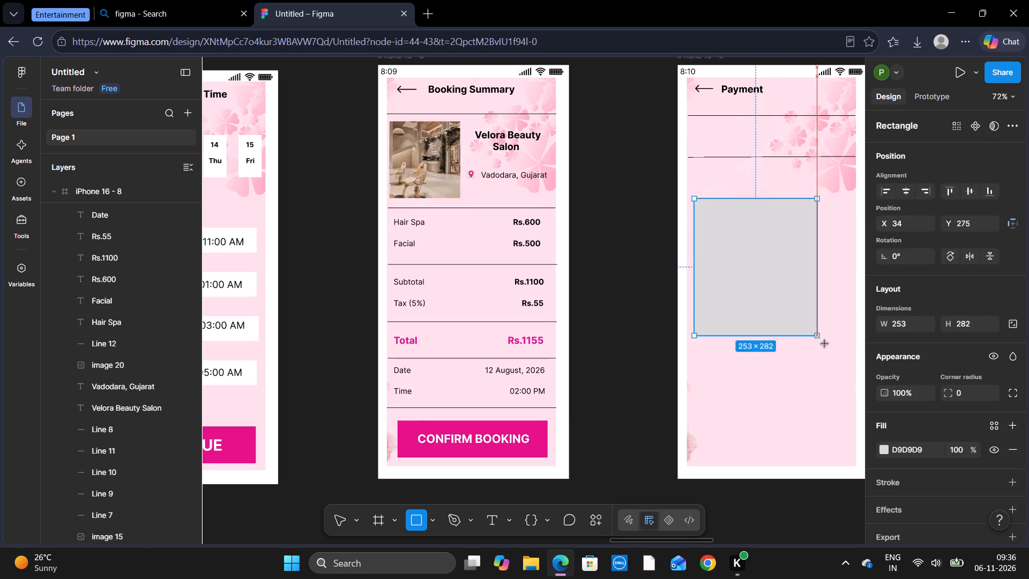
left_click_drag(825, 344, 848, 385)
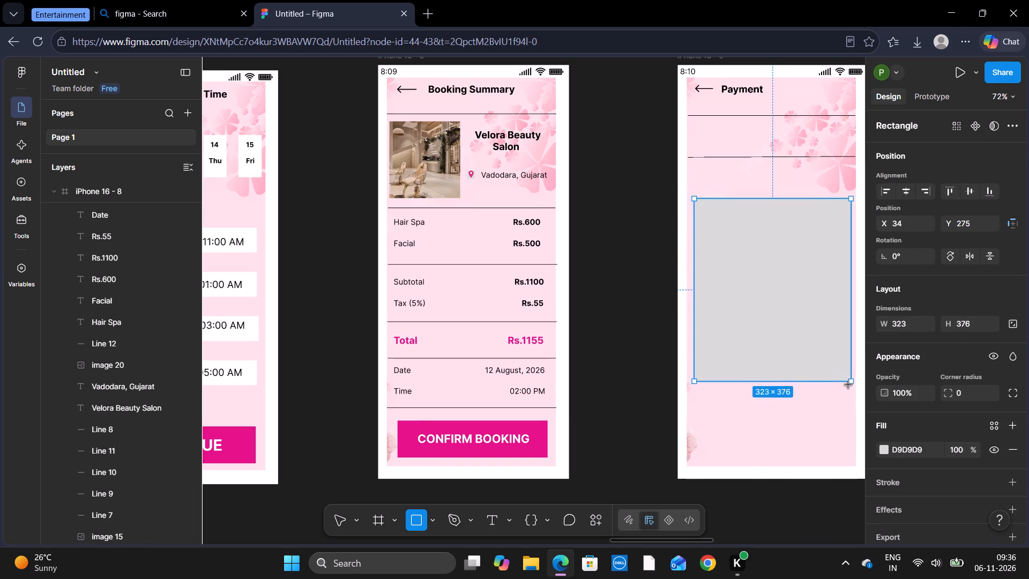
left_click_drag(848, 385, 852, 399)
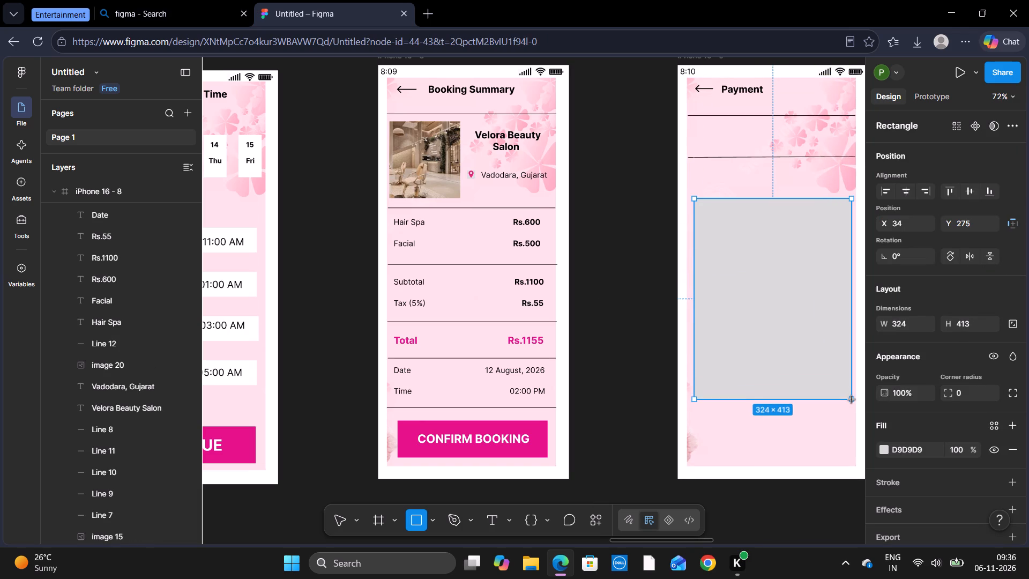
left_click_drag(852, 399, 851, 404)
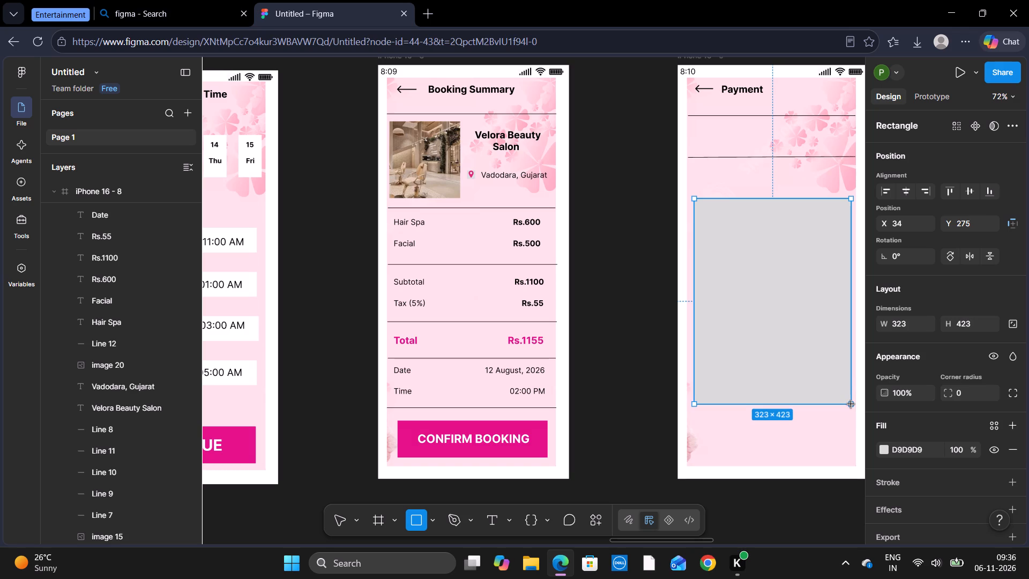
left_click_drag(851, 404, 848, 396)
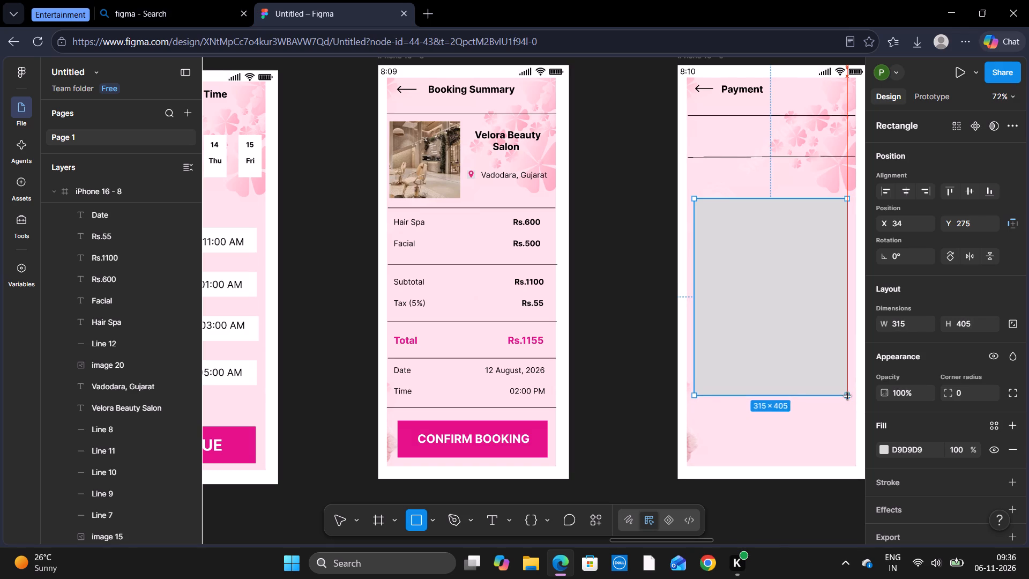
left_click_drag(848, 396, 850, 397)
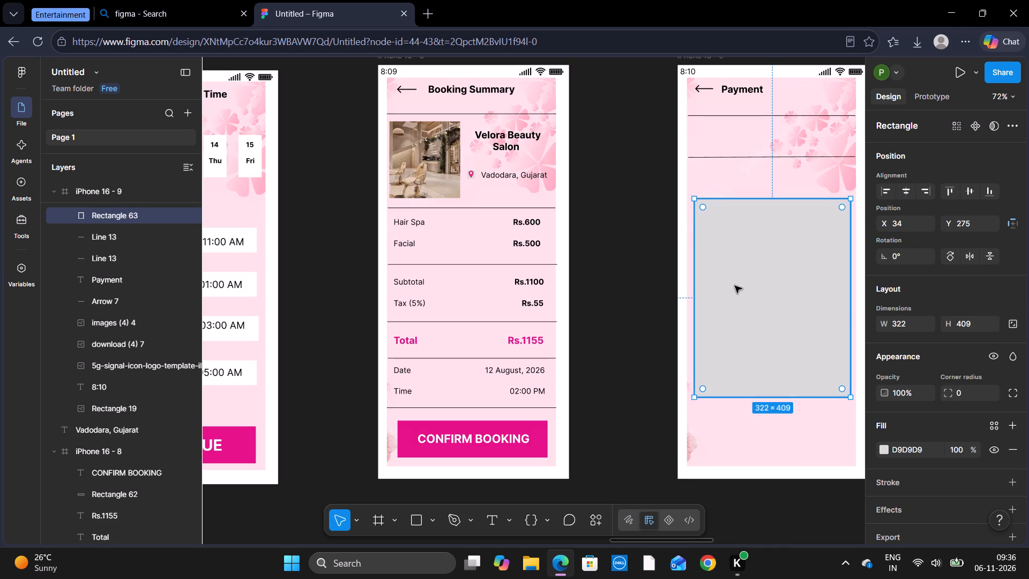
left_click(695, 292)
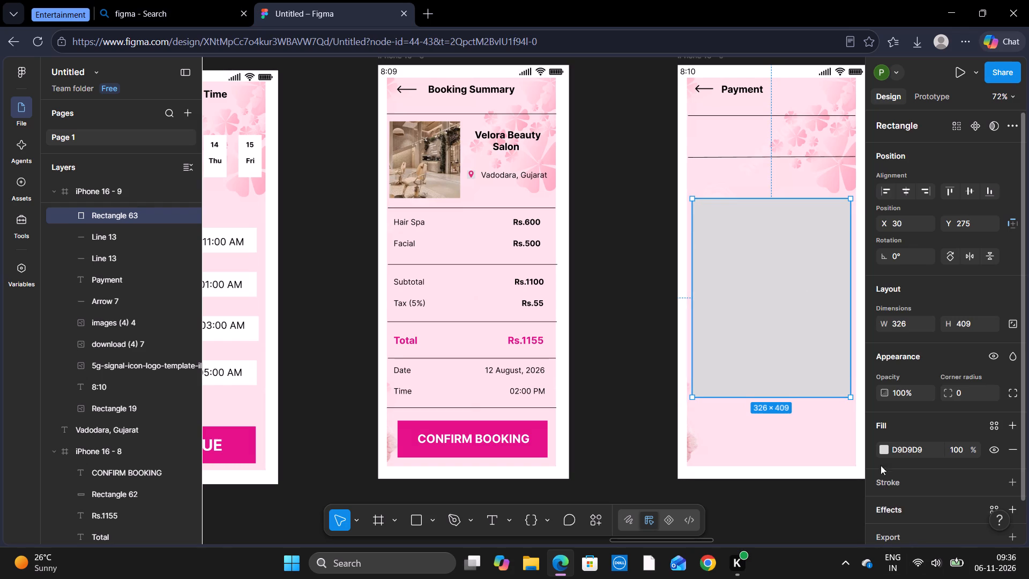
Set the new rectangle's fill to white, FFFFFF.
left_click(882, 450)
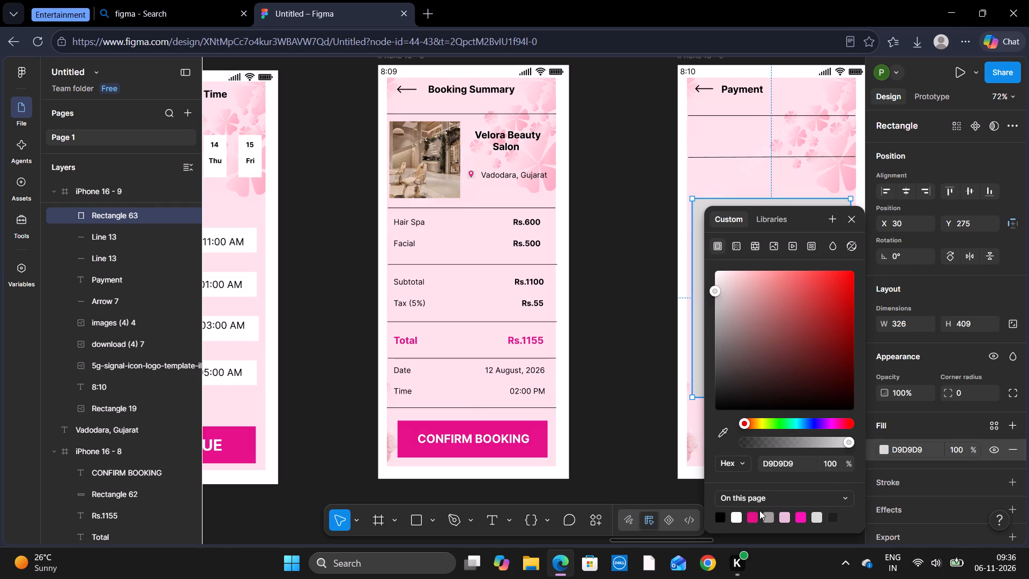
left_click(738, 515)
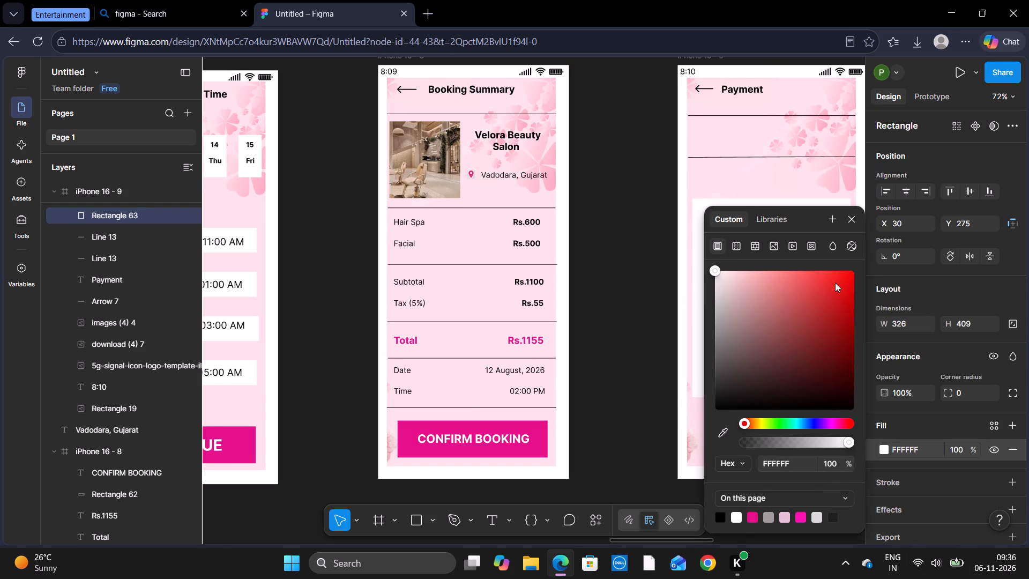
left_click(854, 216)
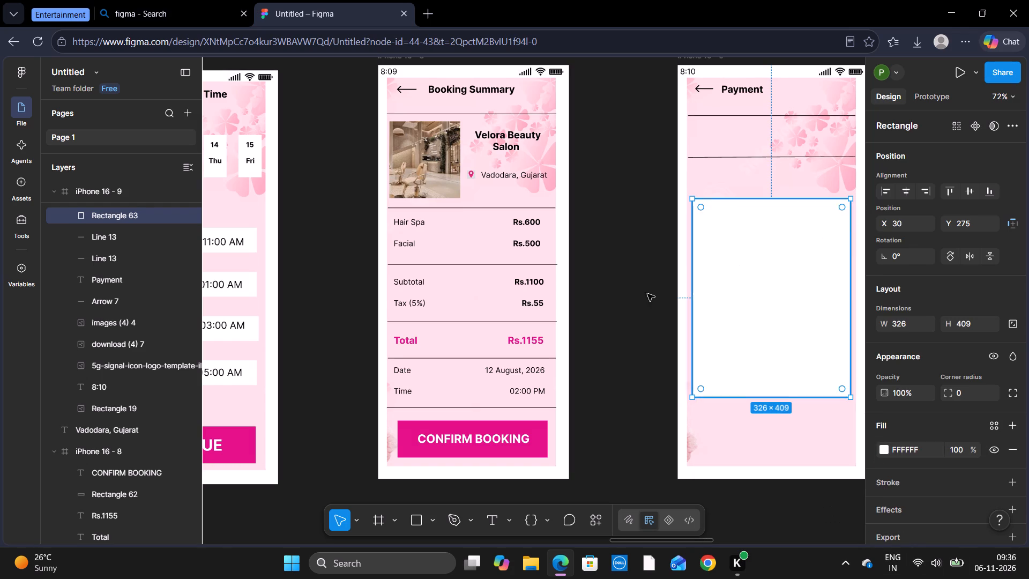
left_click(610, 301)
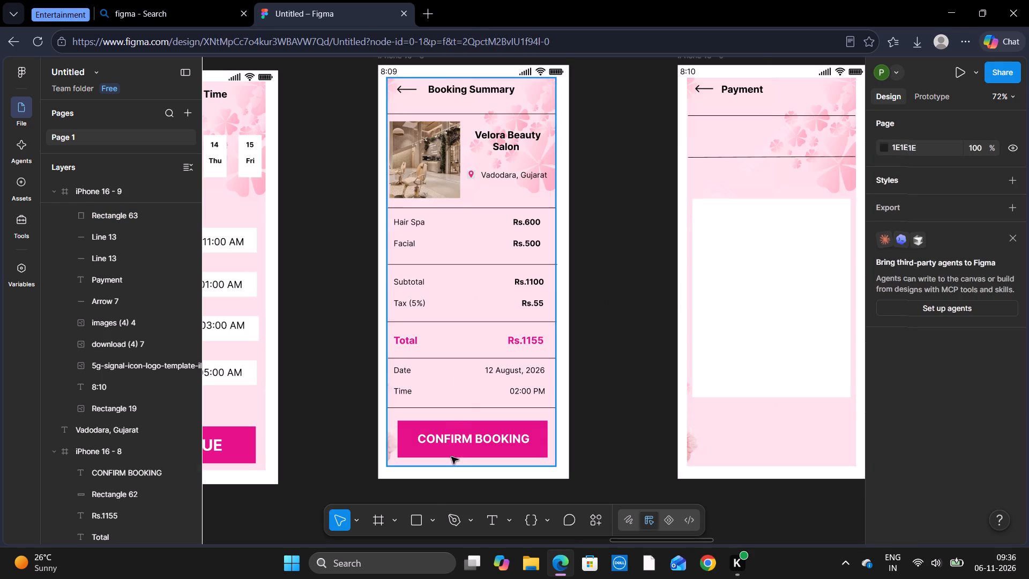
Draw a line about 319 long across the upper part of the white rectangle, starting near X 37, Y 379.
left_click(436, 517)
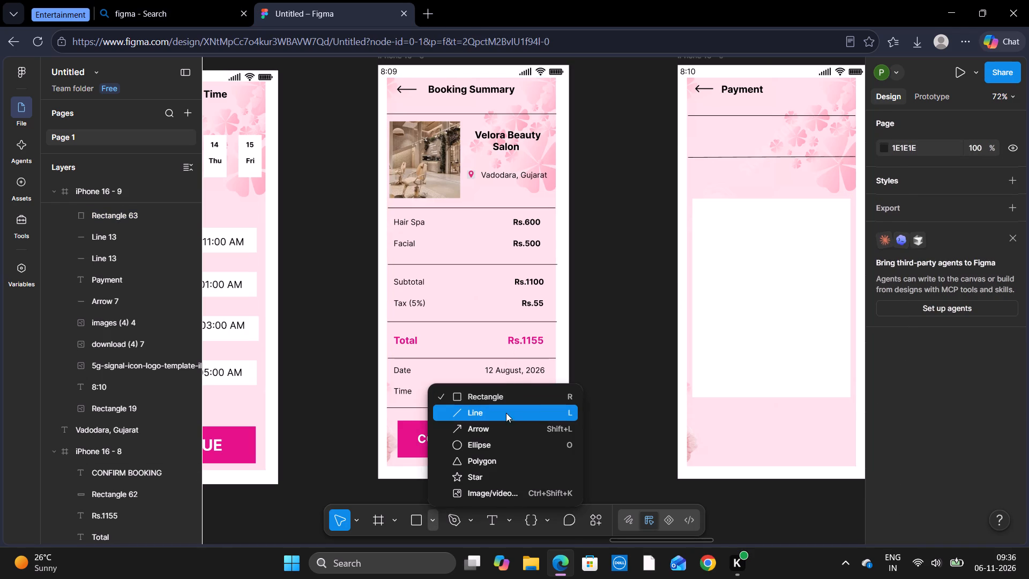
left_click(506, 414)
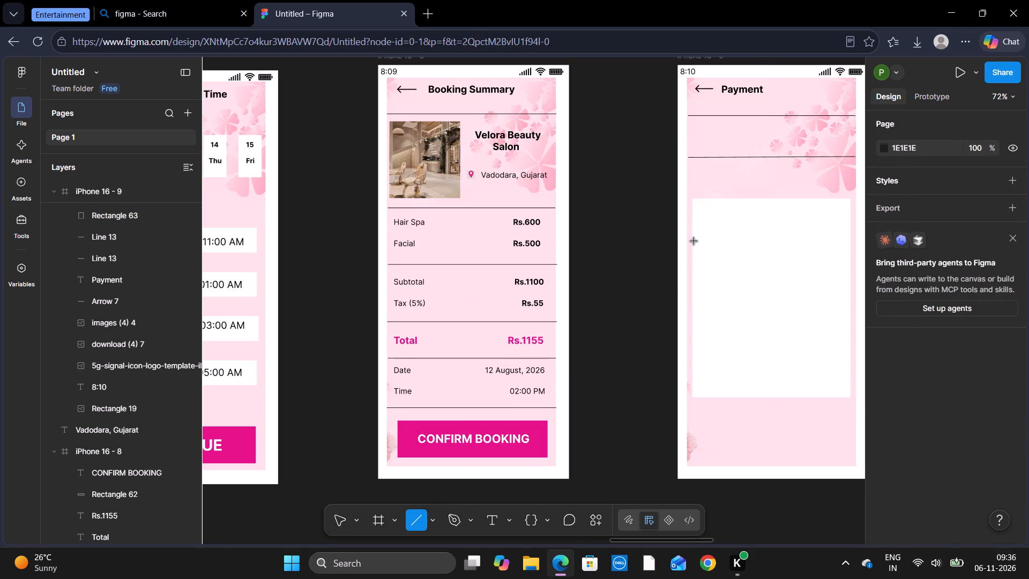
left_click_drag(695, 249, 766, 248)
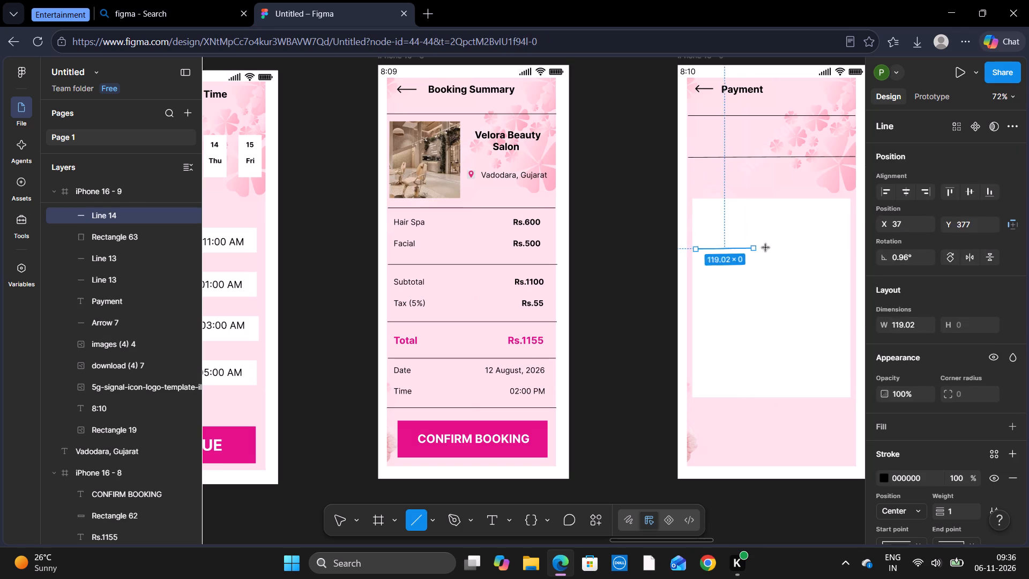
left_click_drag(766, 248, 853, 253)
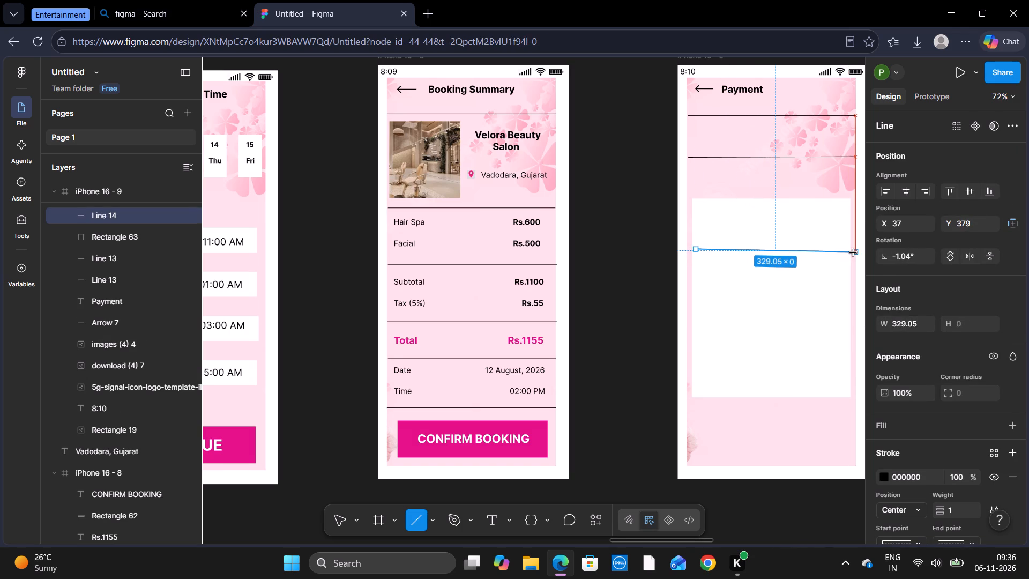
left_click_drag(853, 253, 850, 254)
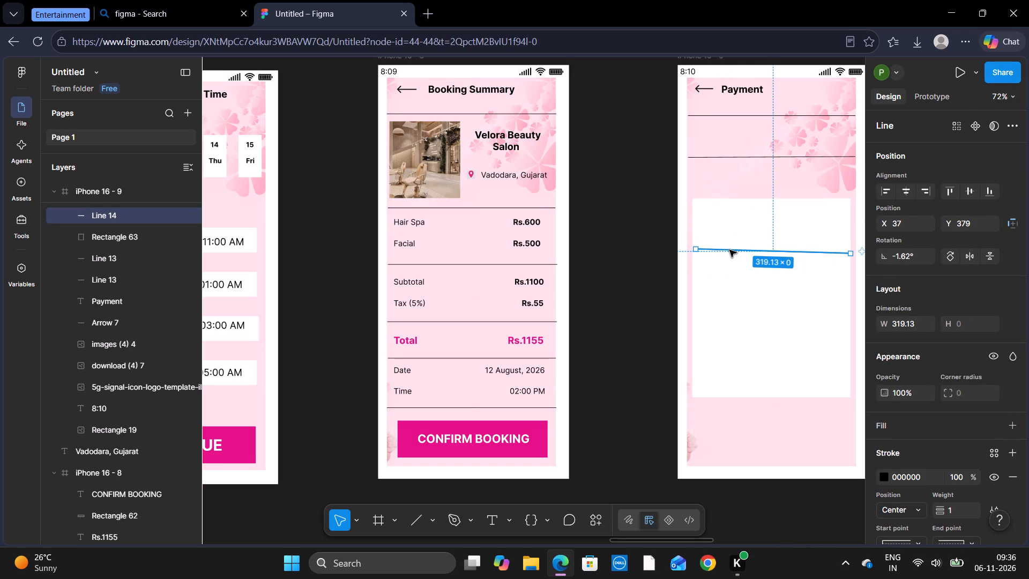
Edit the new line's start point to about X 33, Y 387.5, making the line level across the white rectangle.
double_click(729, 250)
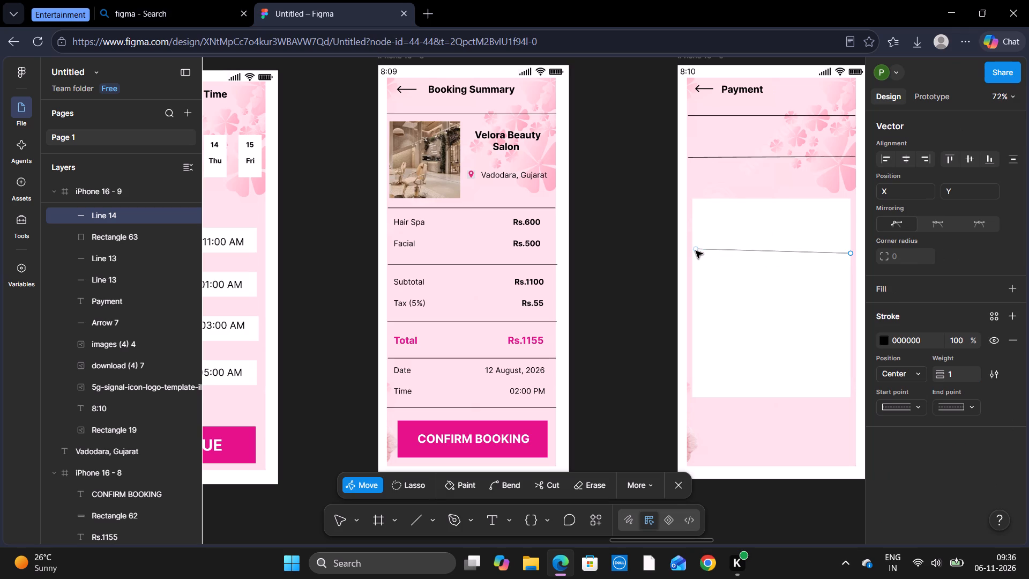
left_click(696, 251)
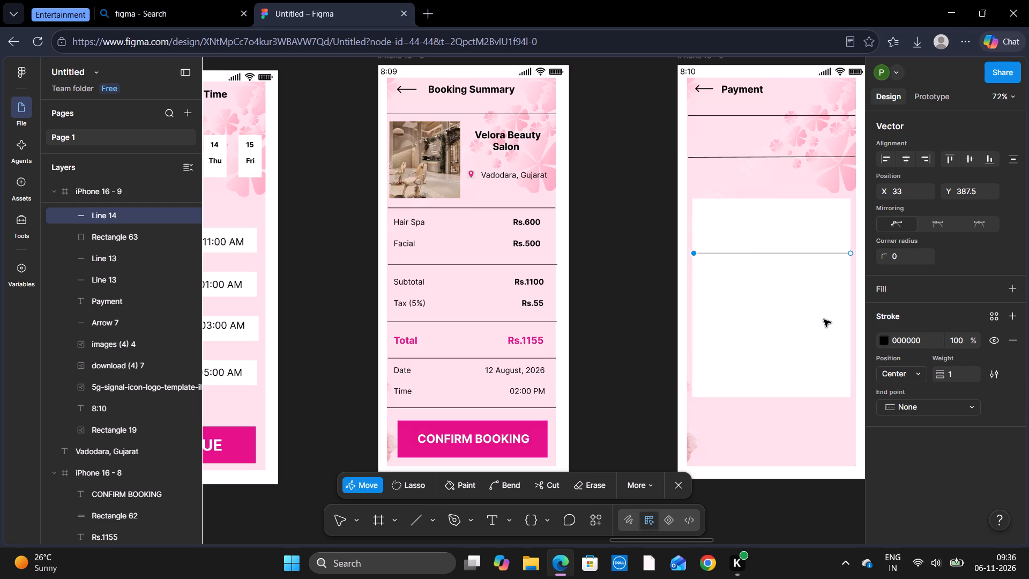
left_click(685, 485)
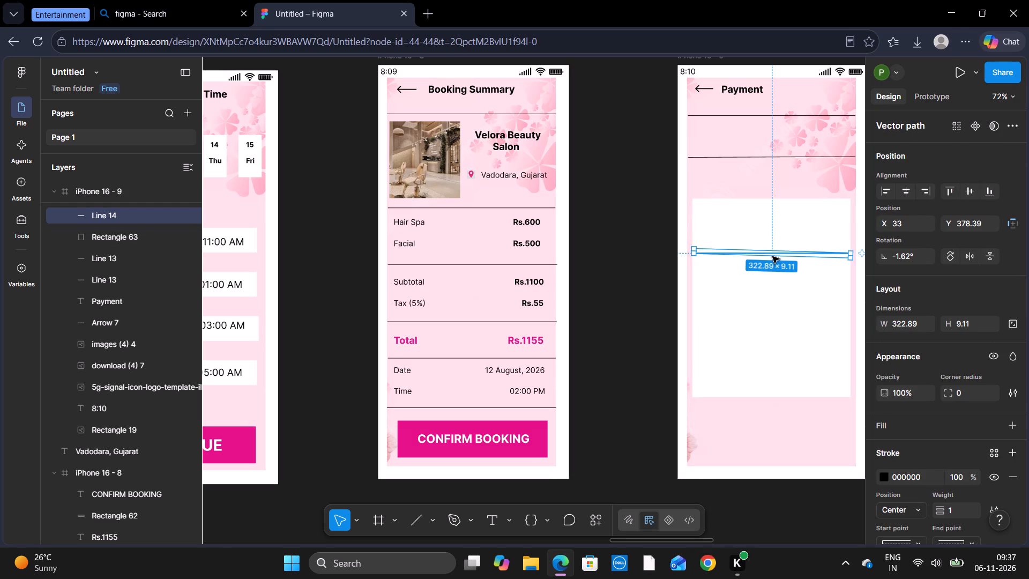
left_click(752, 530)
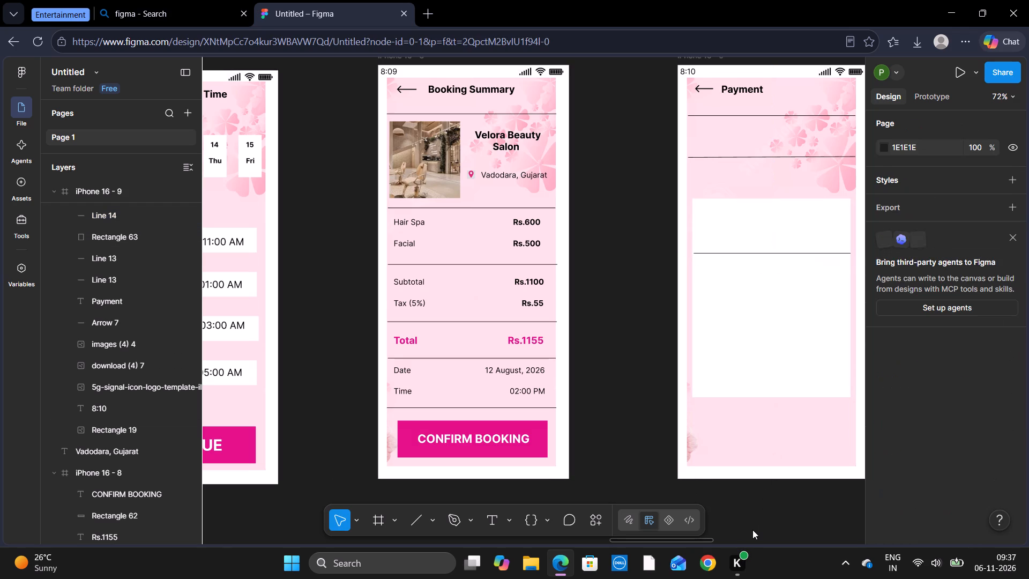
Move the level line up within the white rectangle to about X 30, Y 363.
left_click_drag(773, 256, 773, 248)
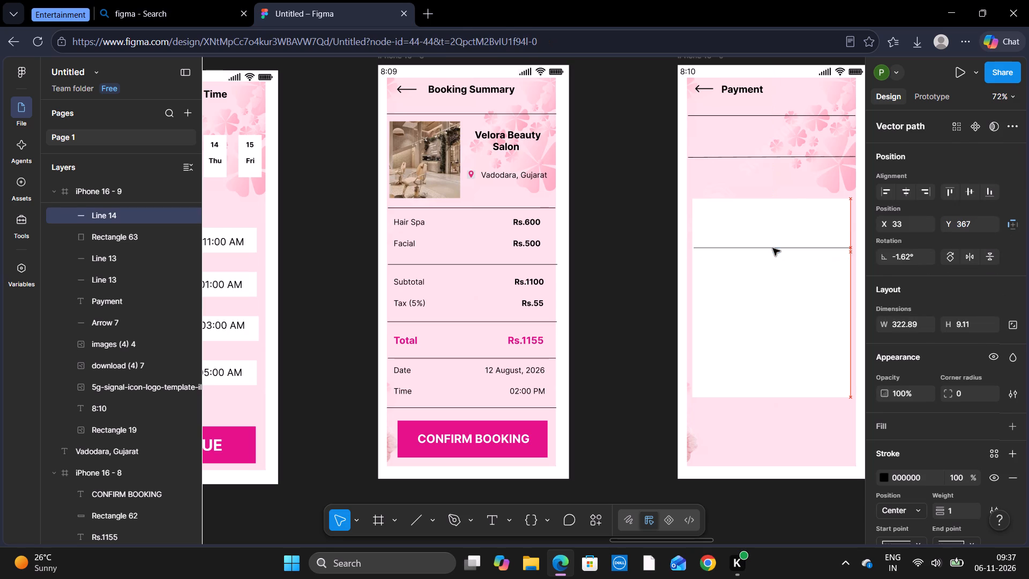
left_click_drag(773, 248, 771, 249)
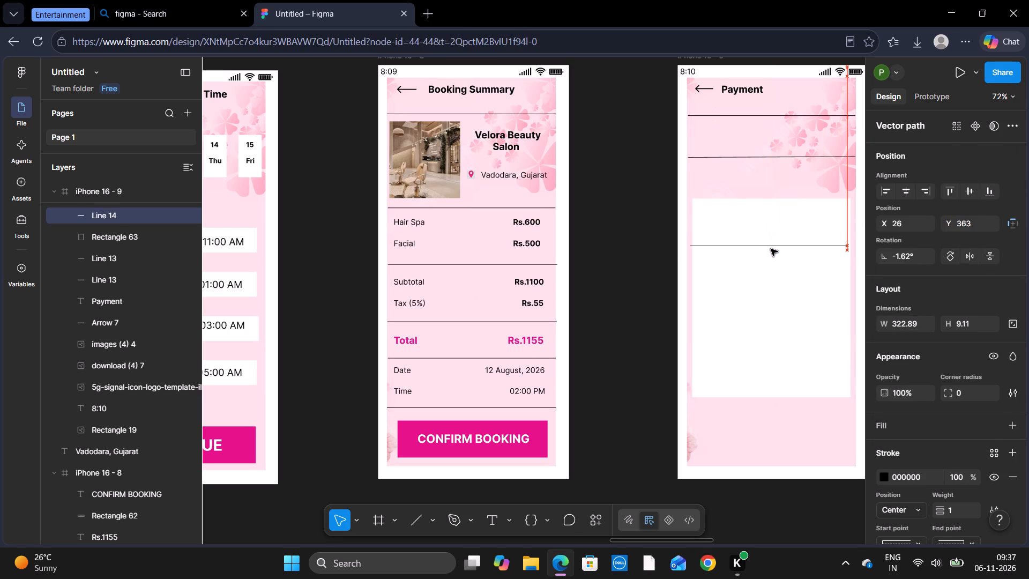
left_click_drag(771, 249, 772, 249)
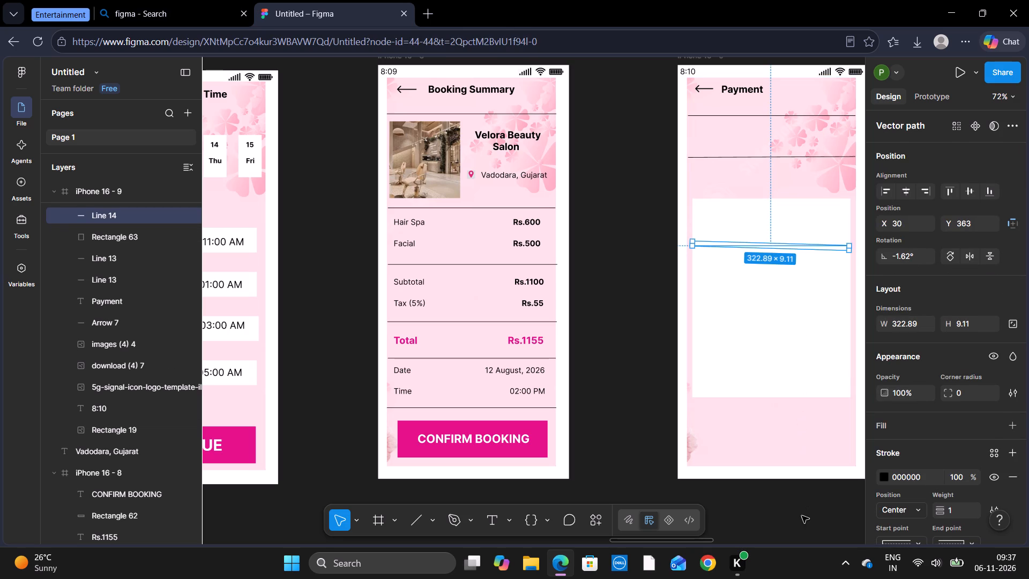
Extend the card line's end point to about X 354.5, Y 372, so it reaches the white rectangle's edge.
left_click(804, 515)
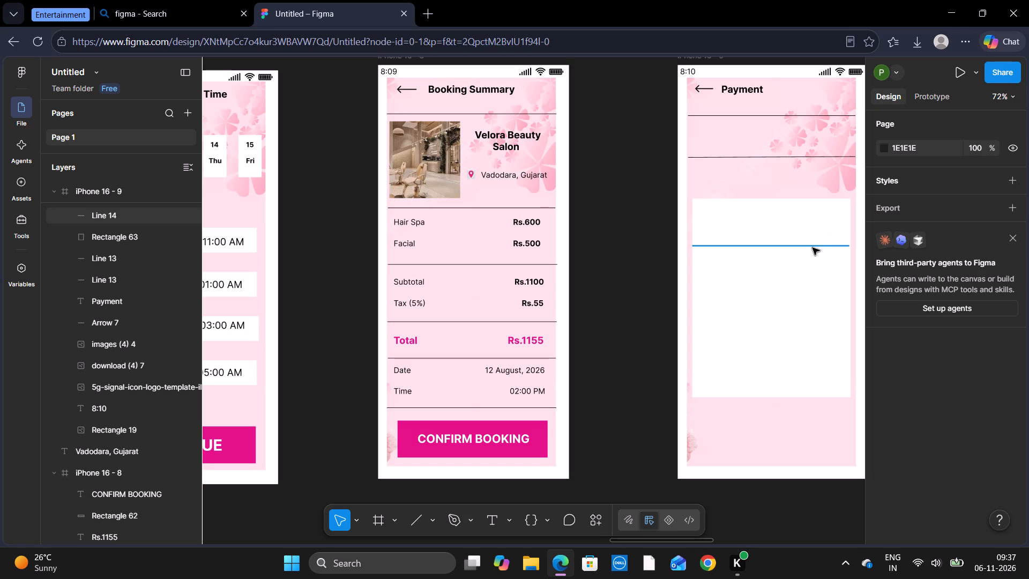
double_click(812, 248)
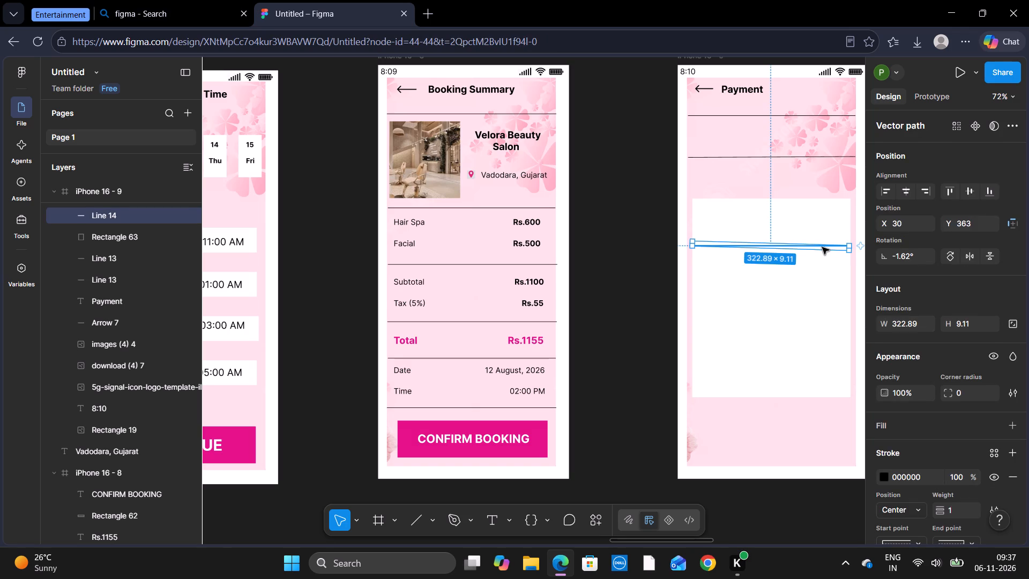
double_click(822, 247)
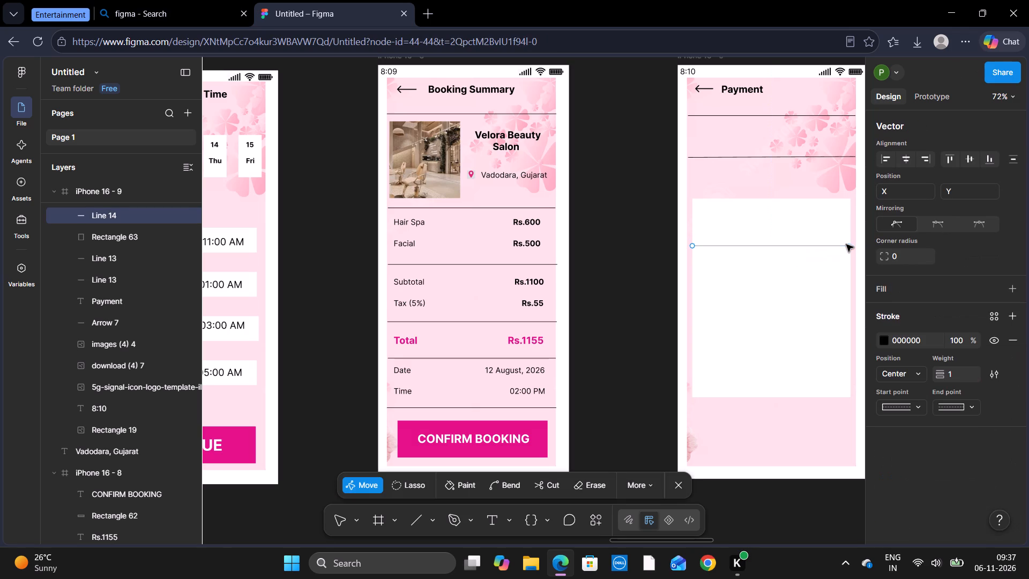
left_click(848, 245)
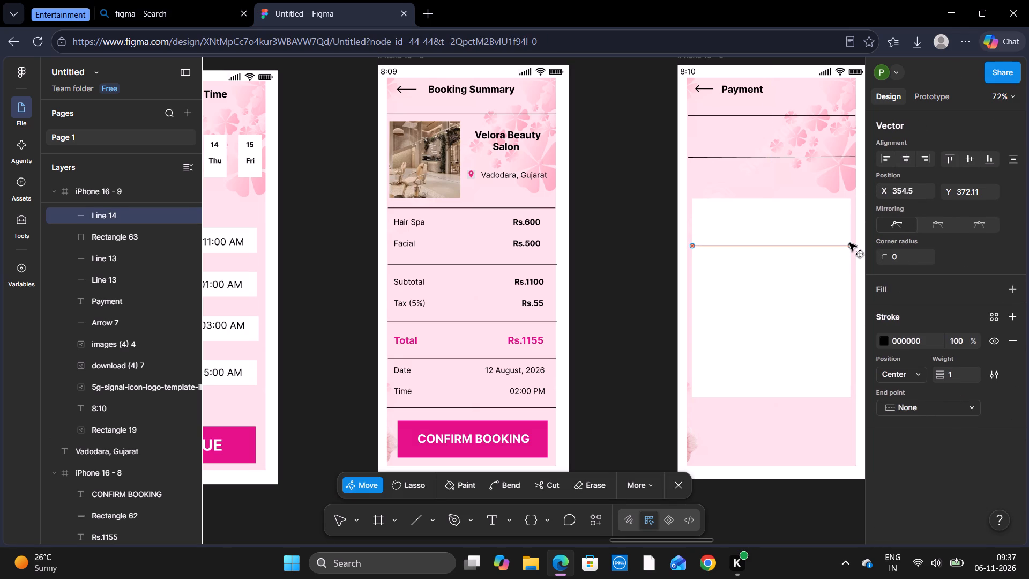
left_click(682, 479)
left_click(603, 429)
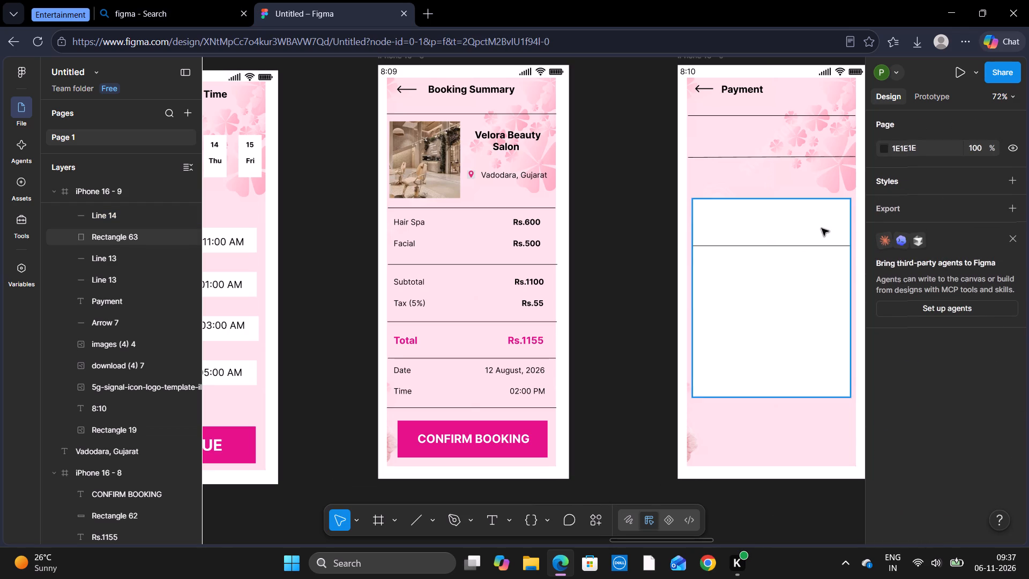
Duplicate the line across the white rectangle and place the copy below it at about X 31, Y 462.
left_click(805, 244)
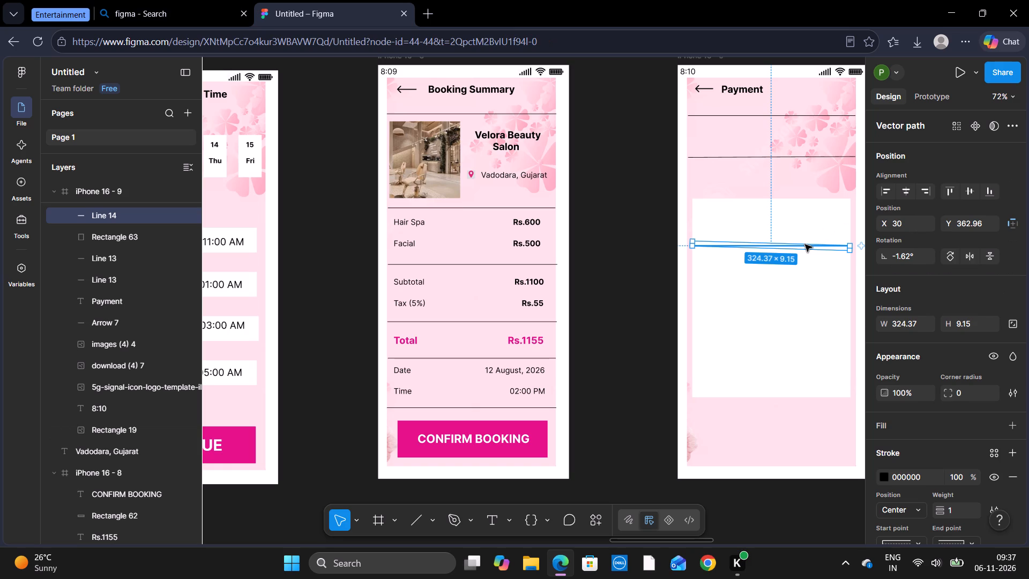
key("ctrl+c")
key("ctrl+v")
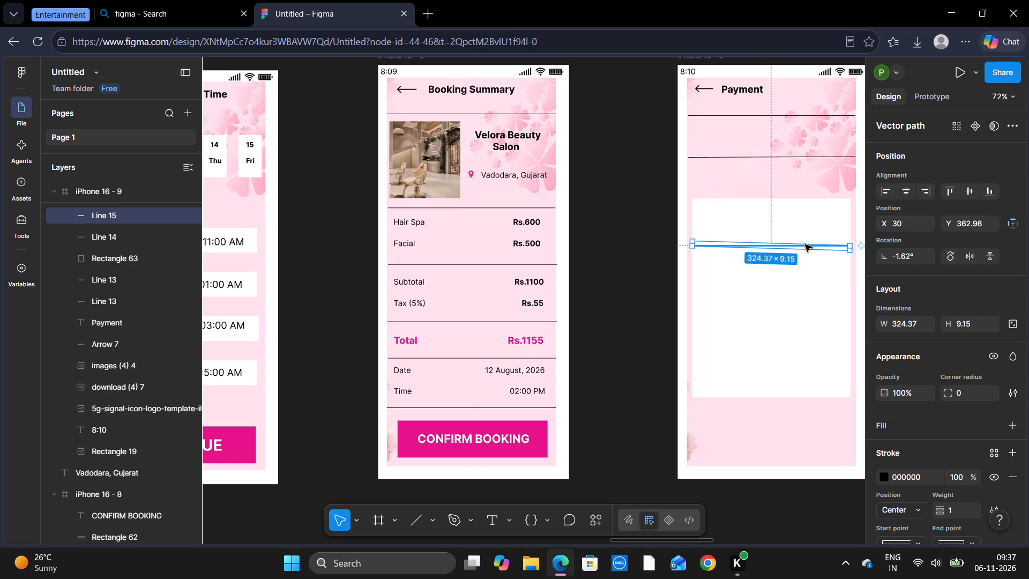
left_click(795, 496)
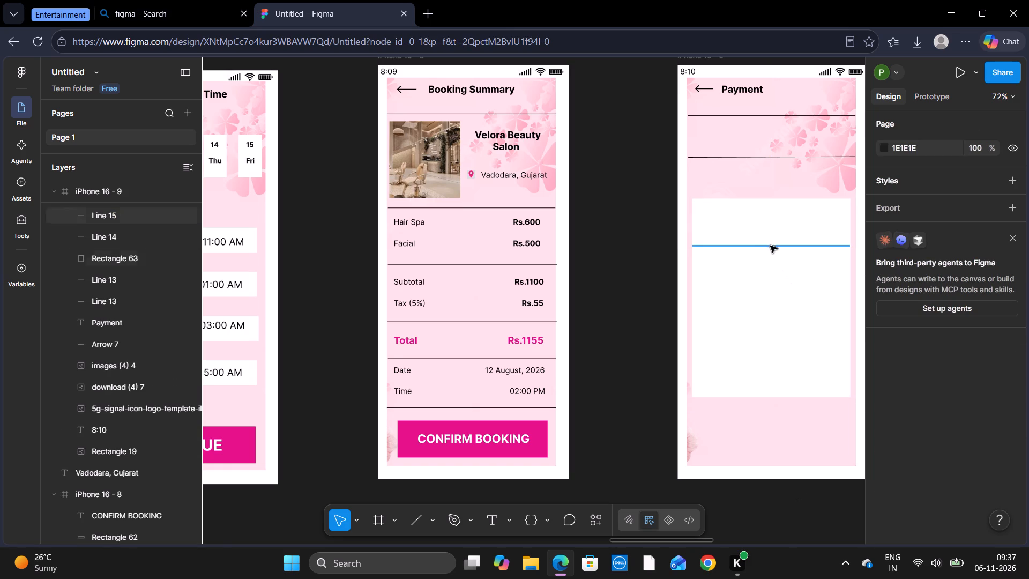
left_click_drag(770, 244, 774, 278)
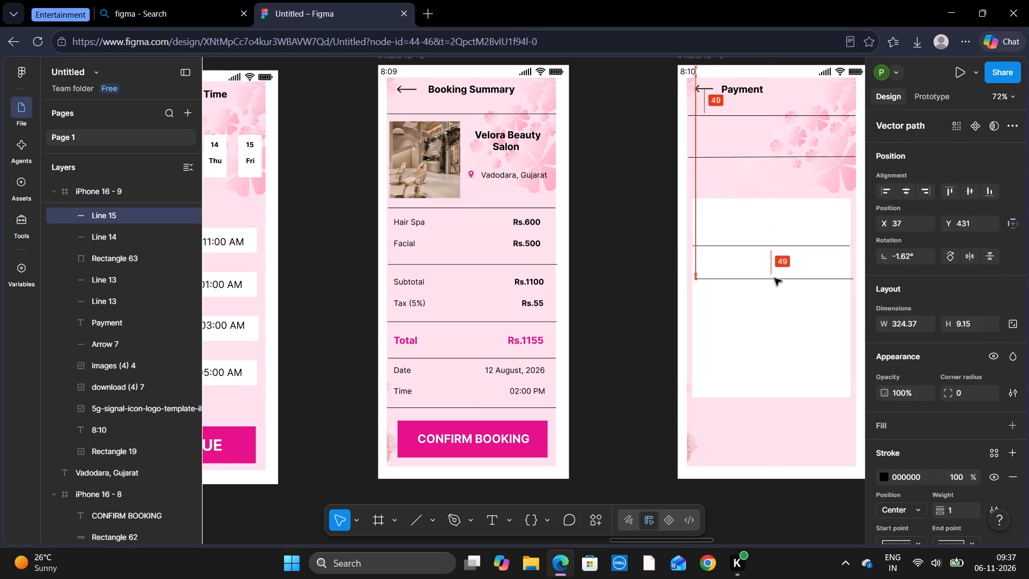
left_click_drag(774, 278, 770, 289)
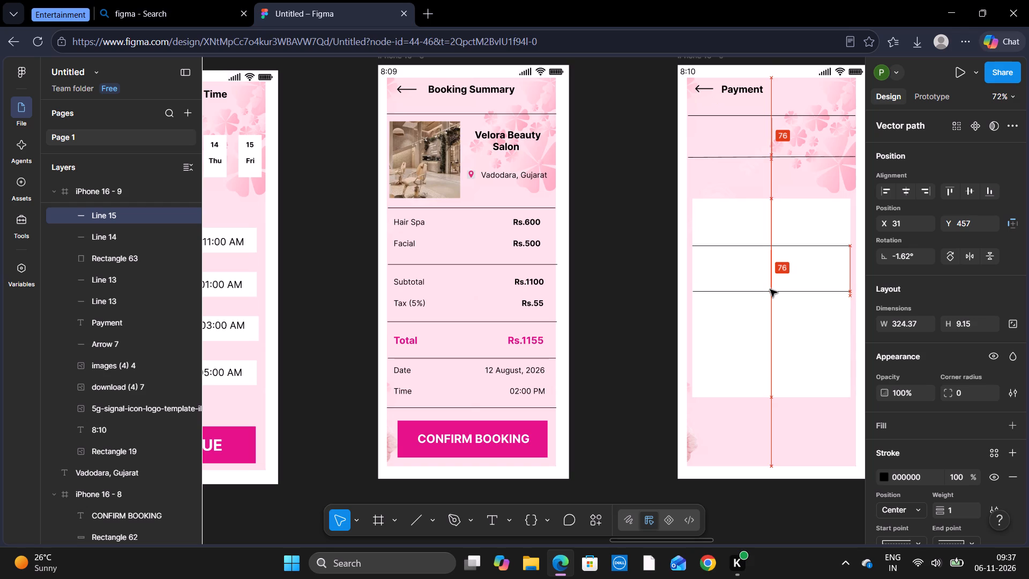
left_click_drag(770, 289, 770, 290)
left_click_drag(770, 290, 770, 292)
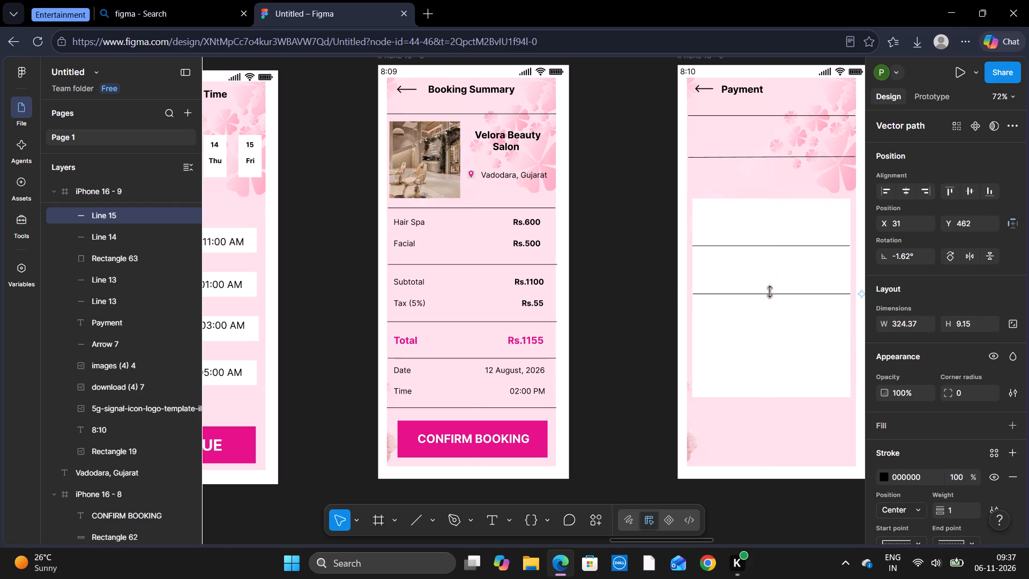
Paste another copy of the line and place it lower on the white rectangle at about X 30, Y 561.
key("ctrl+v")
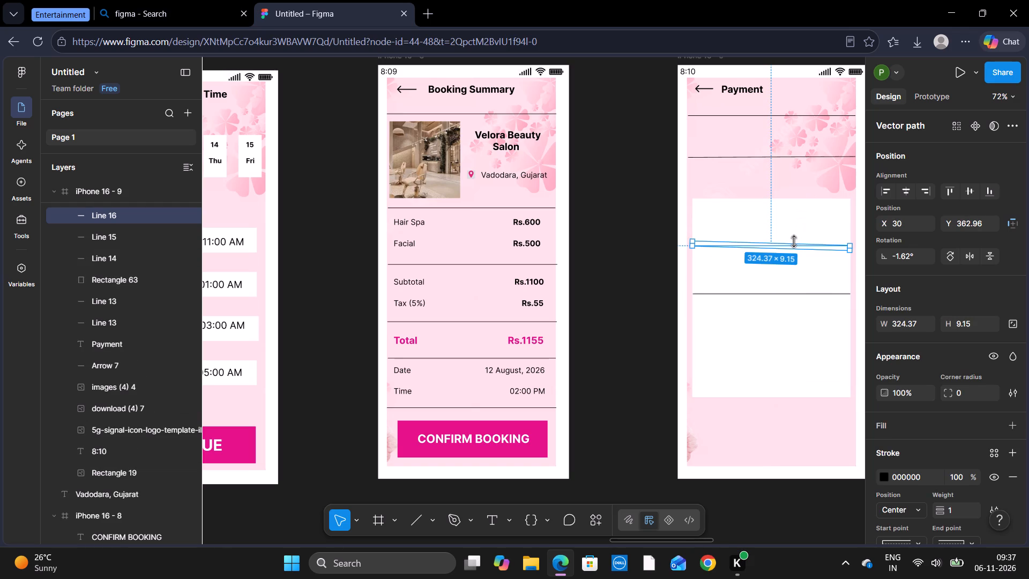
left_click(796, 516)
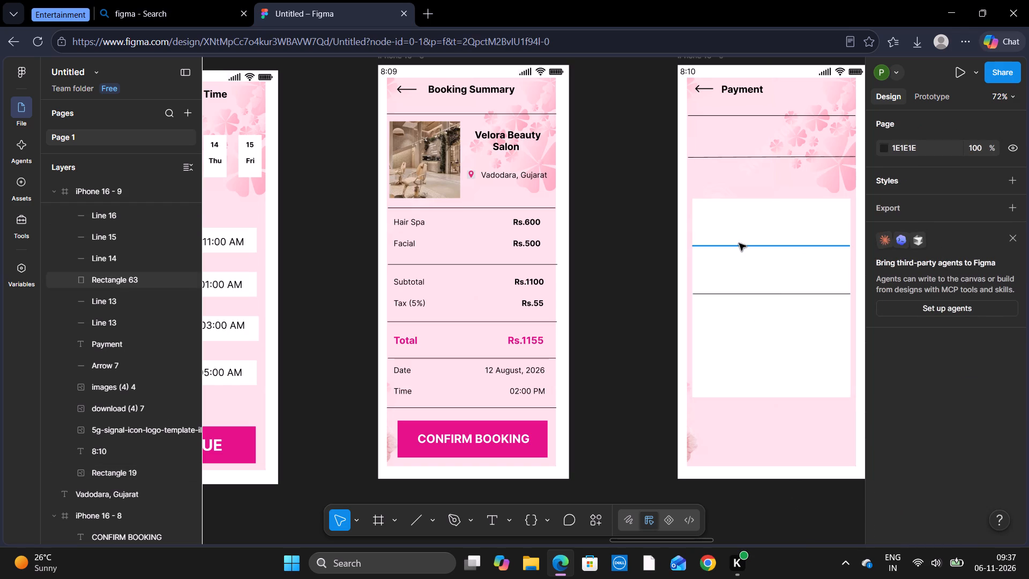
left_click(739, 243)
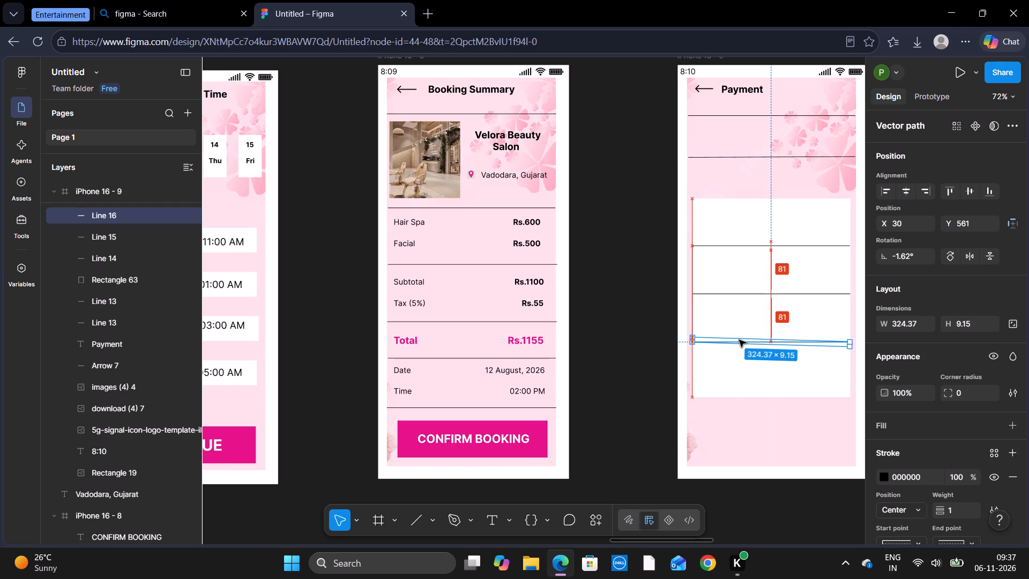
Shorten the white rectangle from its bottom edge to about 394 high.
left_click(749, 366)
left_click_drag(765, 399, 765, 390)
left_click(765, 390)
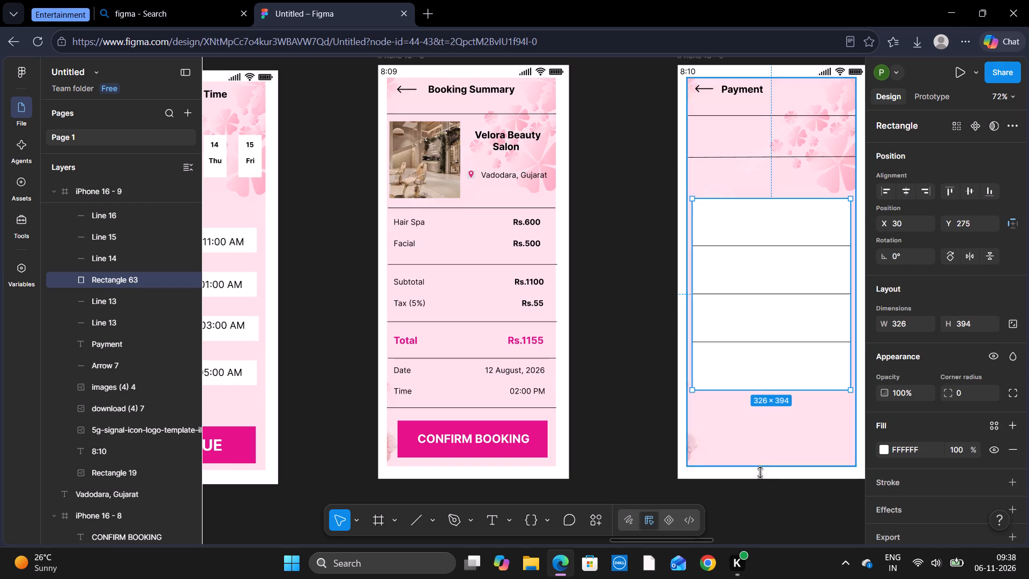
left_click(757, 491)
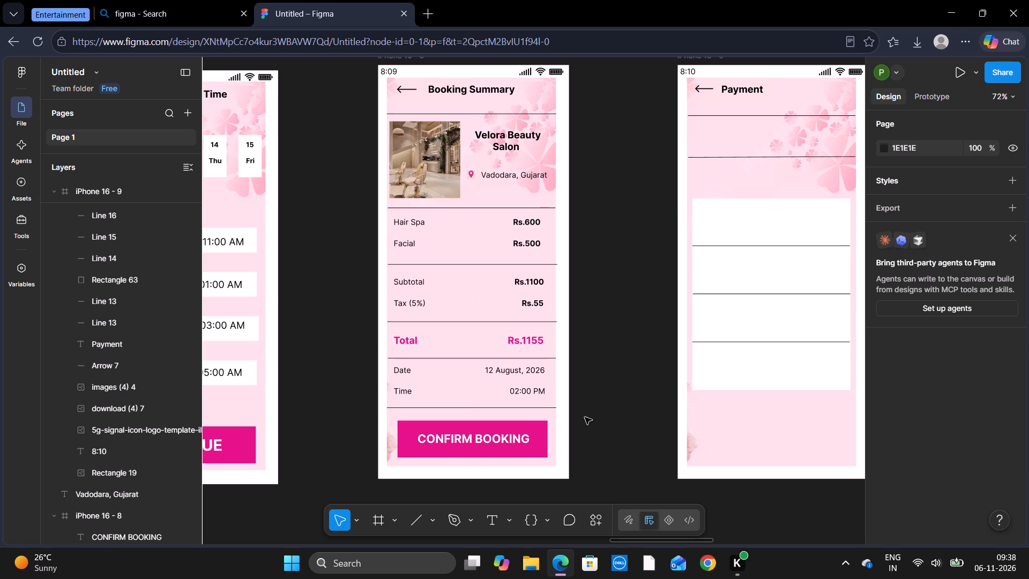
Add the text "Select Payment Method" above the white rectangle on the Payment screen.
left_click(495, 525)
left_click(698, 180)
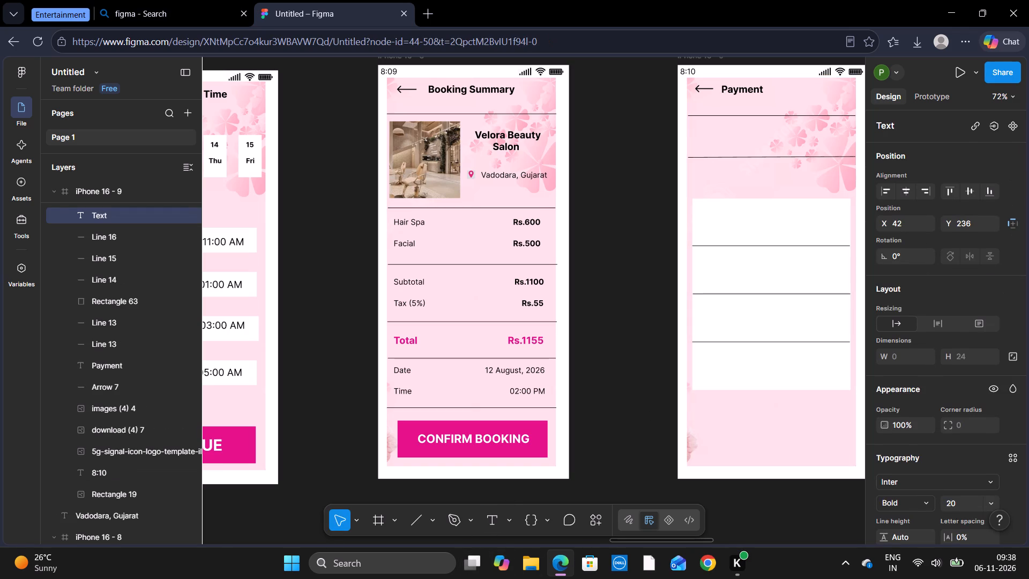
type("Select")
key("space")
type("pa")
key("BackSpace")
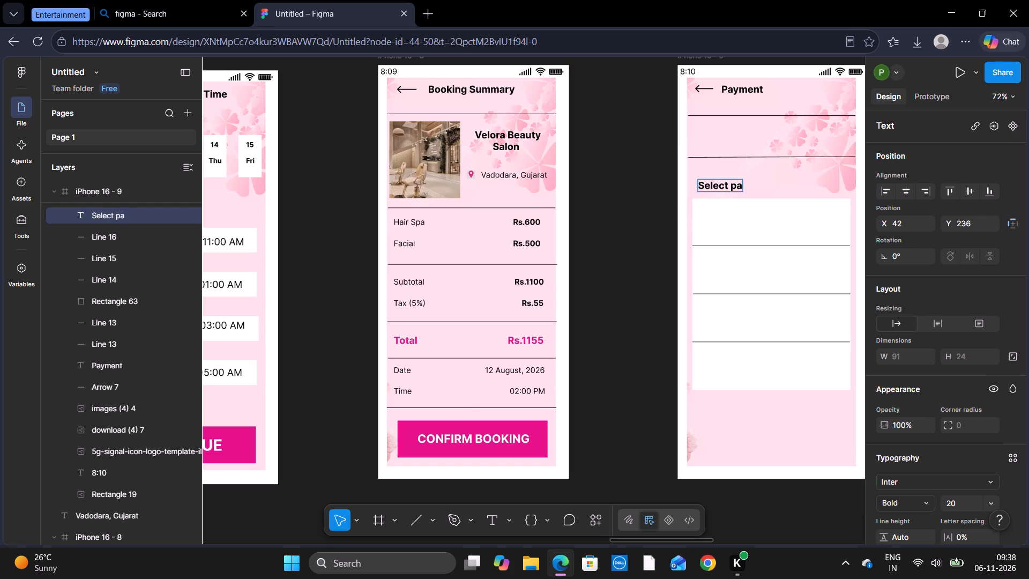
key("BackSpace")
type("Pya")
key("BackSpace")
key("BackSpace")
type("ayeme")
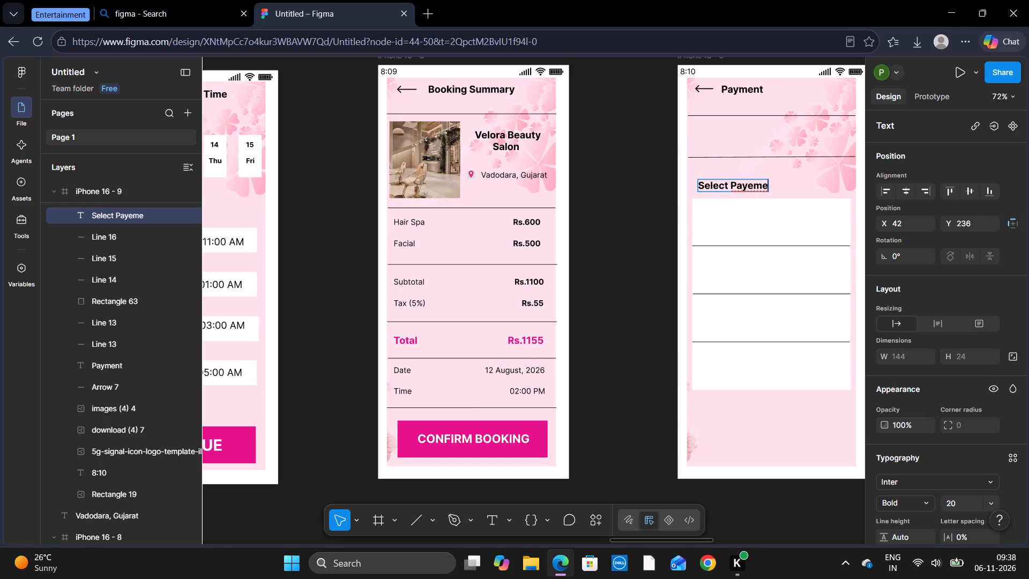
type("nt")
key("space")
key("Left")
key("Left")
key("Left")
key("Left")
key("Left")
key("Left")
key("Right")
key("BackSpace")
key("Right")
key("Right")
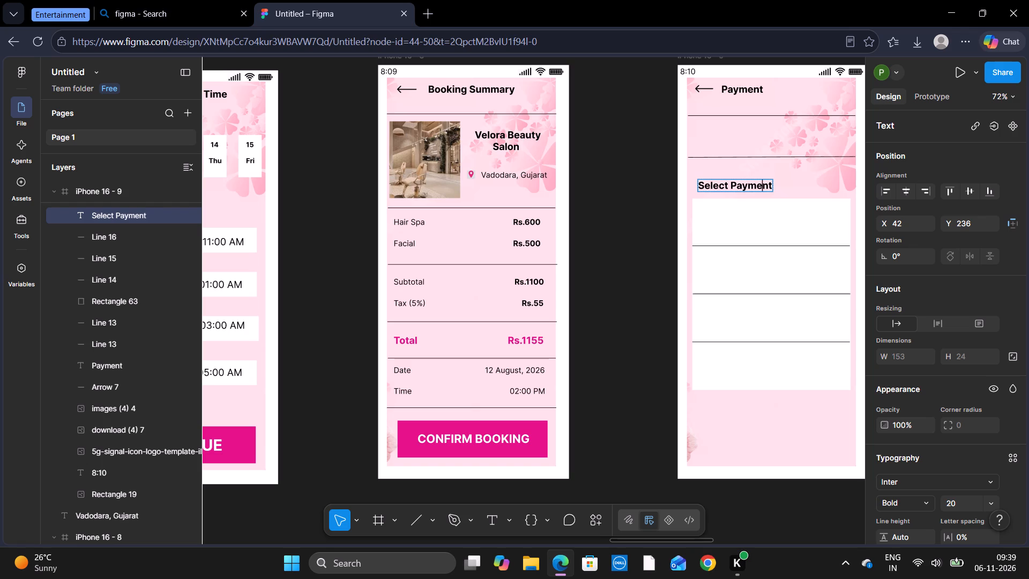
key("Right")
key("Right")
key("space")
type("<e")
key("BackSpace")
key("BackSpace")
type("Method")
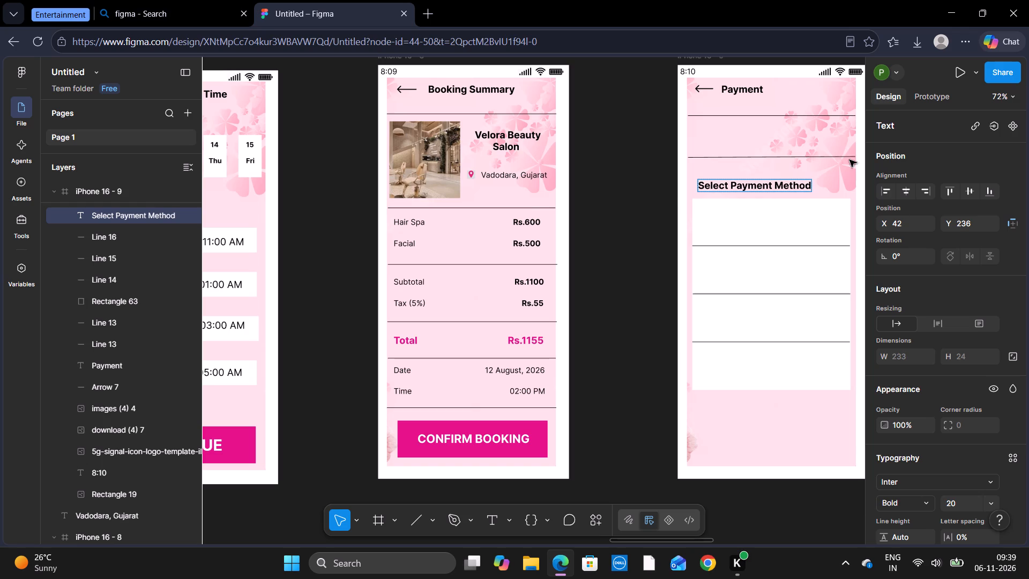
Move the "Select Payment Method" heading to about X 31, Y 231, in line with the white rectangle's edge.
left_click(836, 192)
left_click(788, 184)
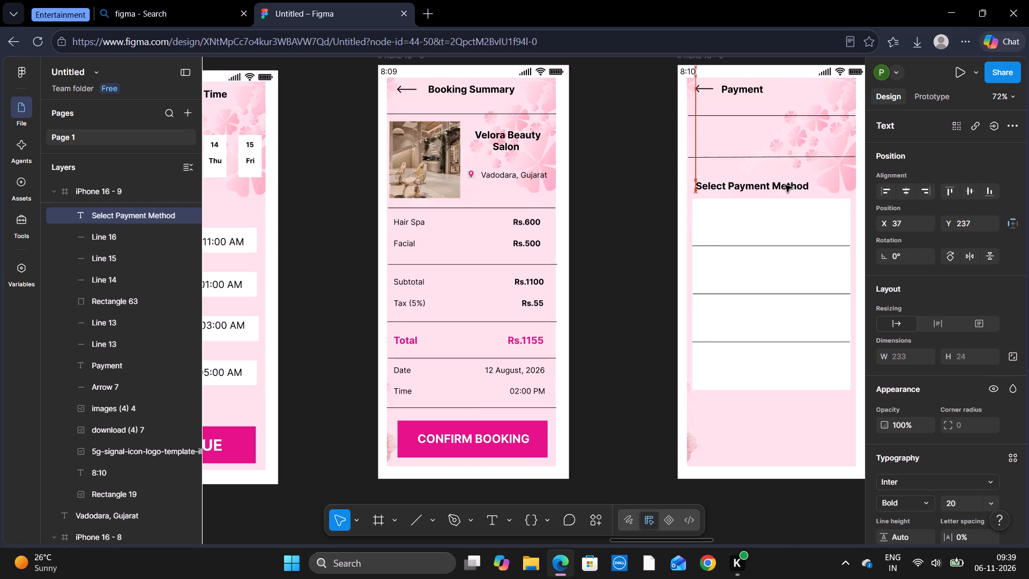
left_click(636, 235)
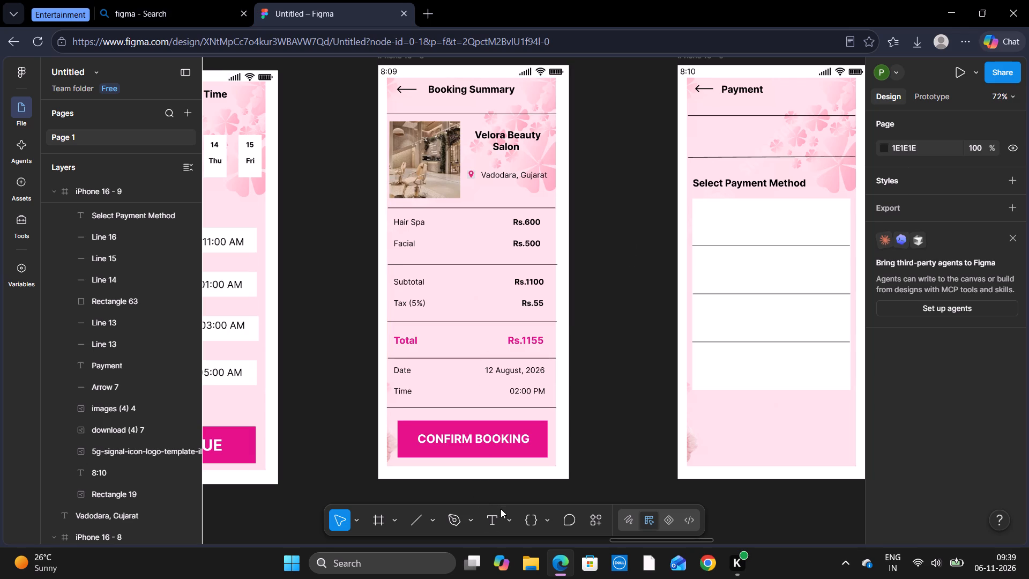
Add the text "Total Amount" between the two dividers on the Payment screen, at size 15 in pink E51189.
left_click(496, 514)
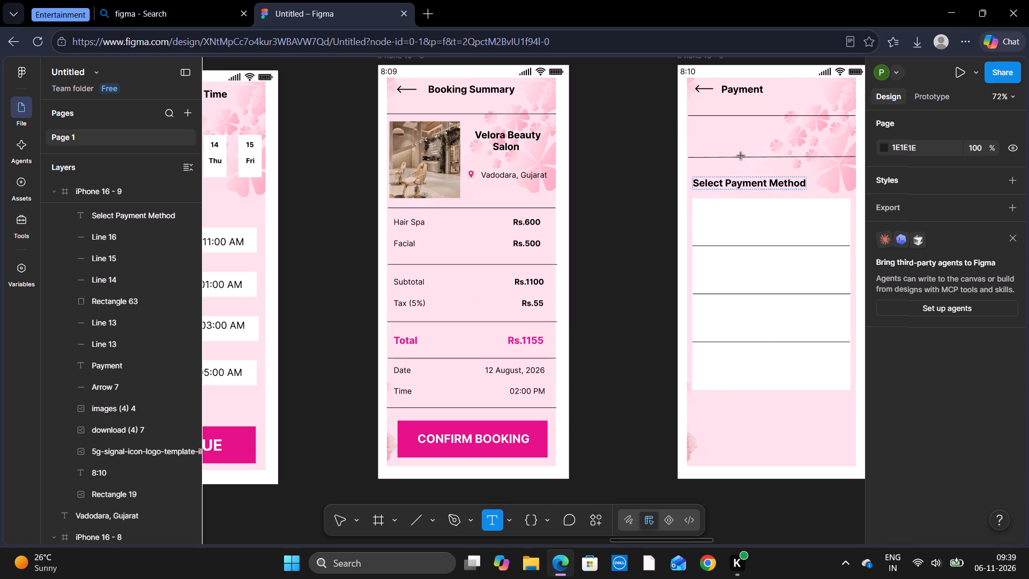
left_click(697, 123)
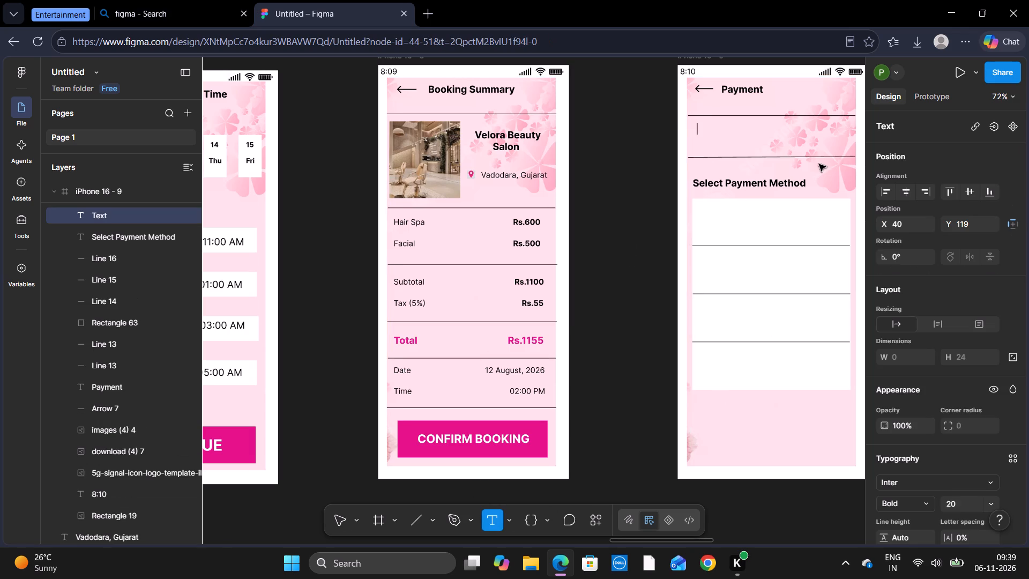
left_click(994, 506)
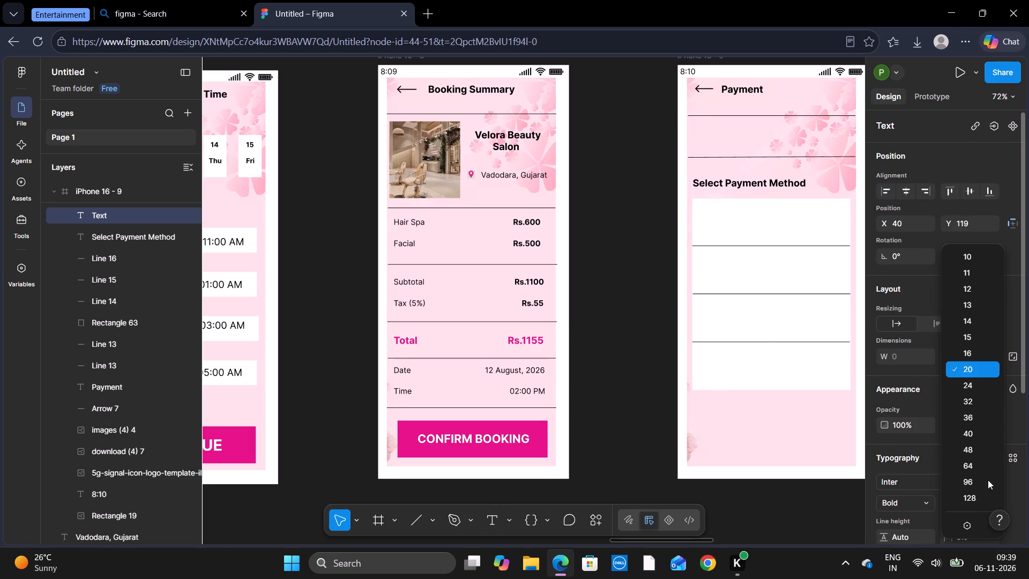
left_click(978, 335)
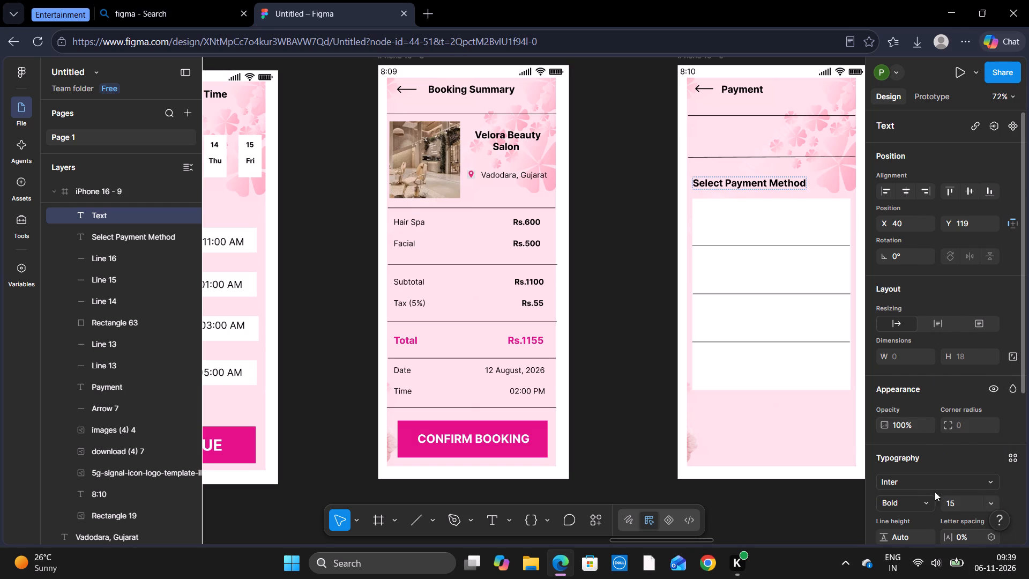
scroll(937, 463, "down", 1)
left_click(886, 507)
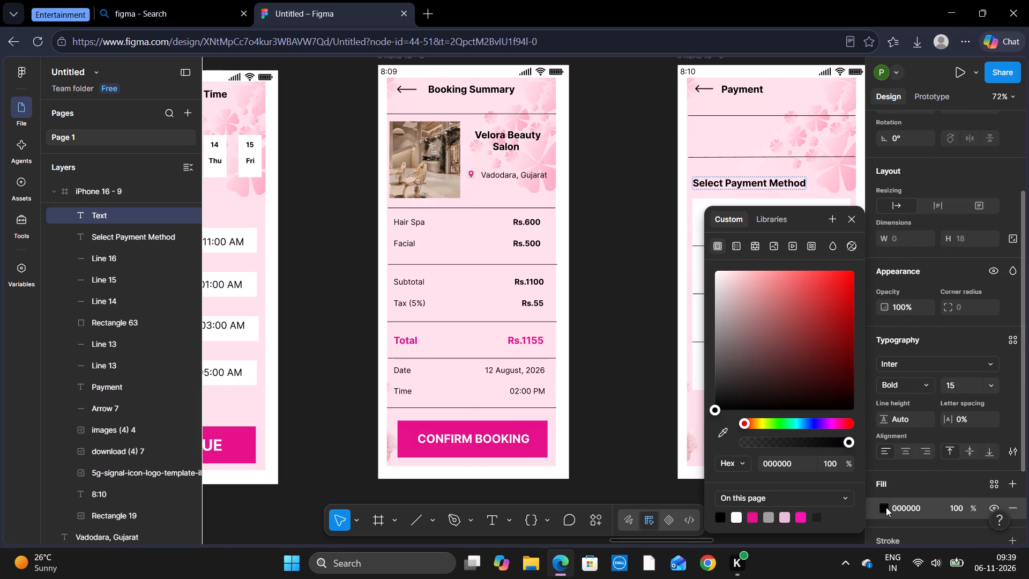
left_click(755, 516)
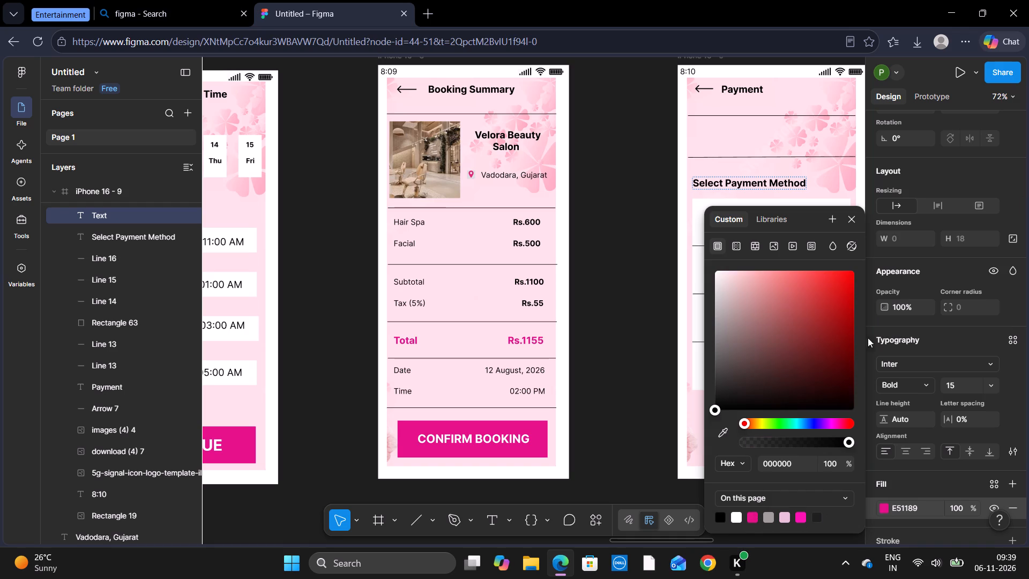
left_click(851, 215)
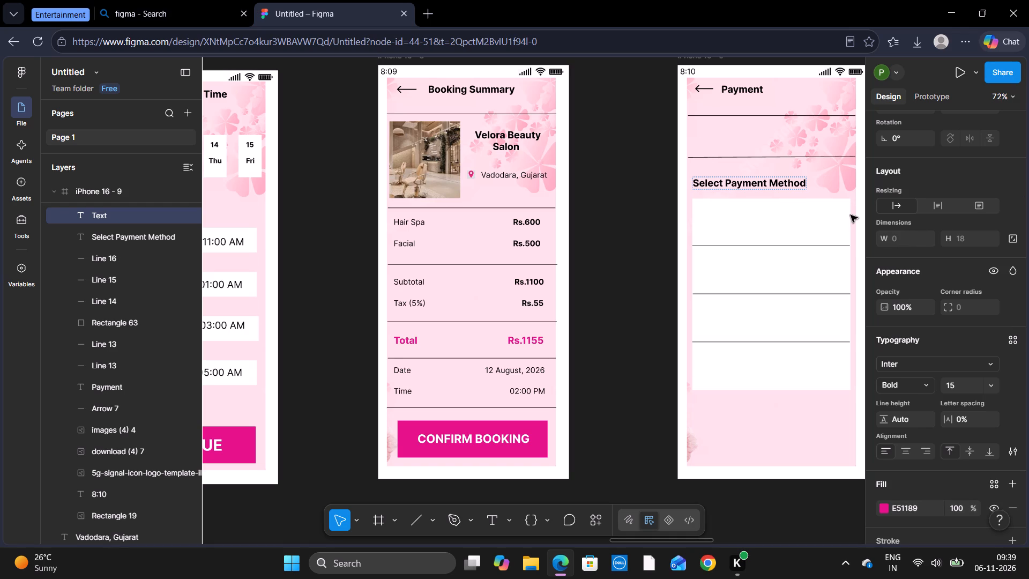
key("shift+t")
type("otal")
key("space")
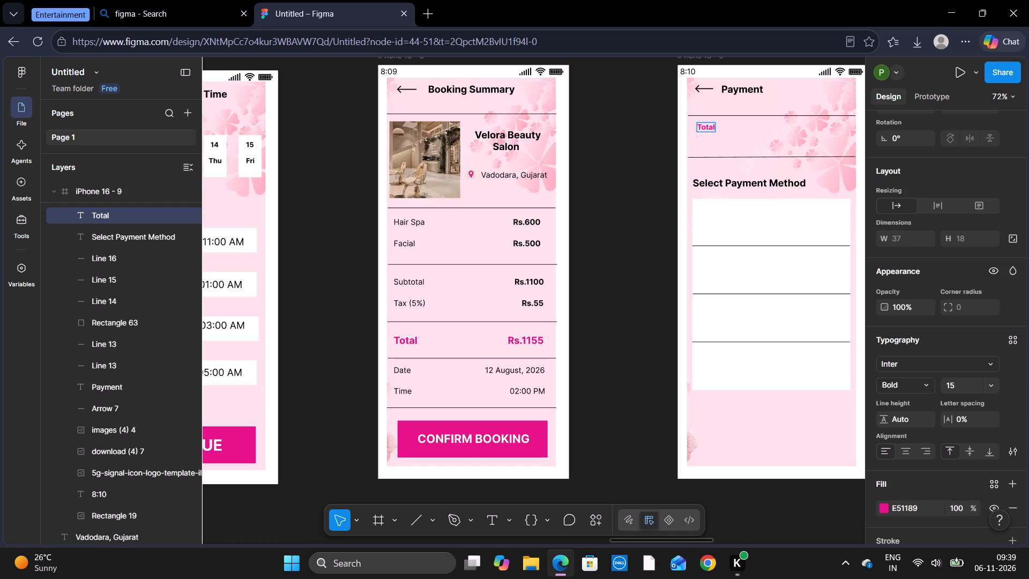
type("Amount")
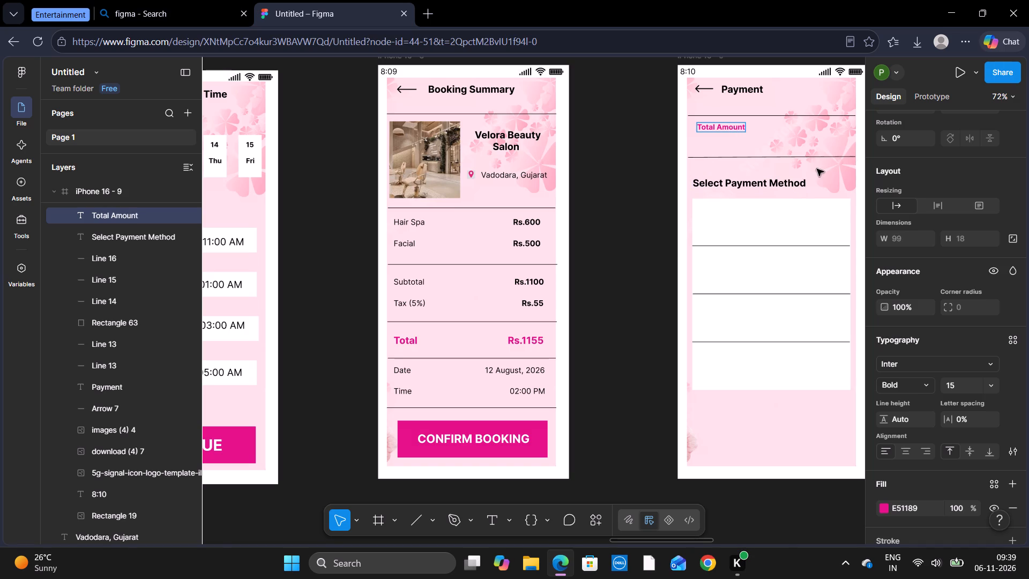
left_click(751, 132)
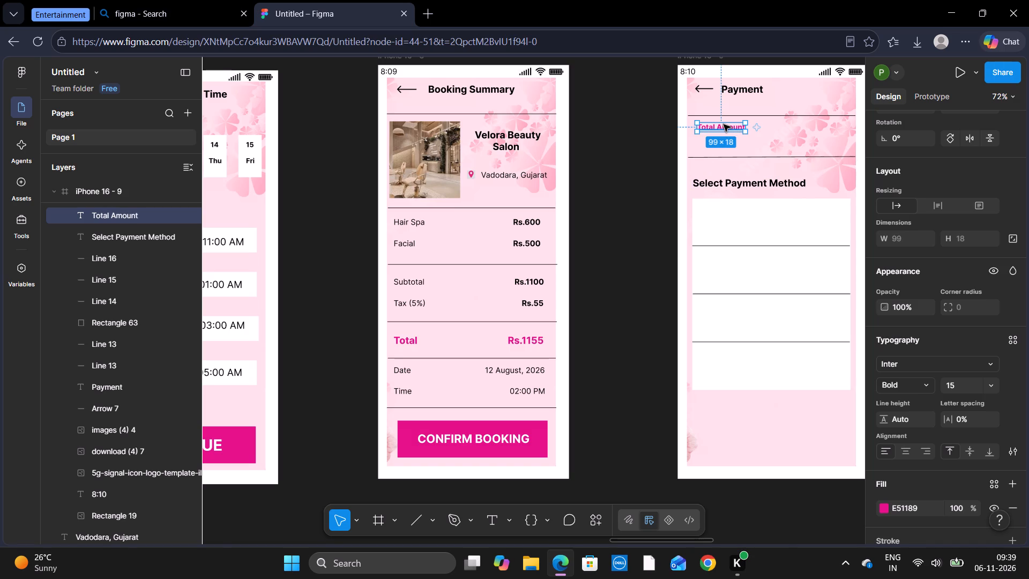
Move the "Total Amount" text to about X 34, closer in line with the "Select Payment Method" heading.
left_click(724, 124)
left_click(721, 124)
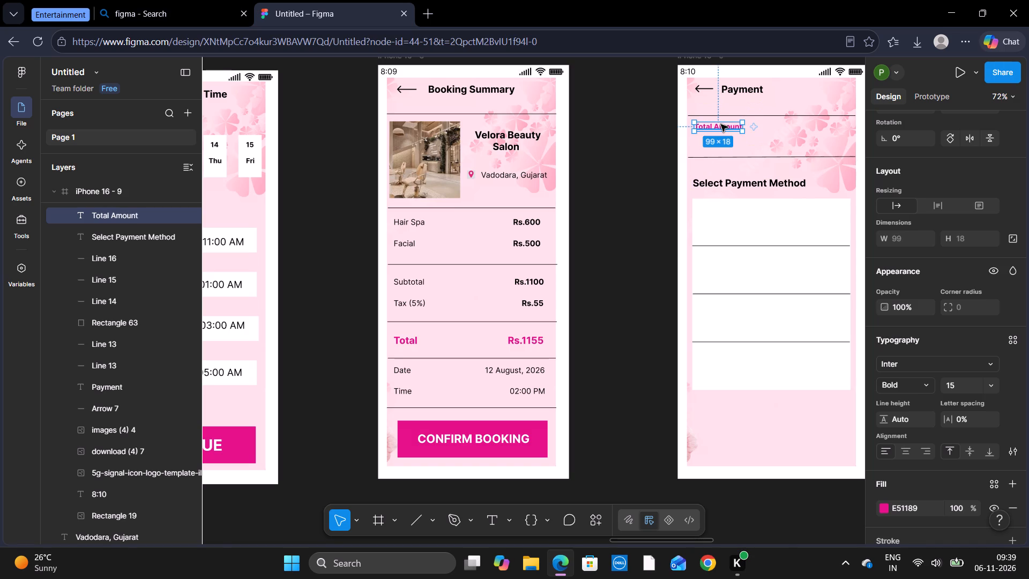
Add the text "Rs.1155" below "Total Amount" on the Payment screen, at size 20 in pink E51189.
scroll(972, 461, "down", 1)
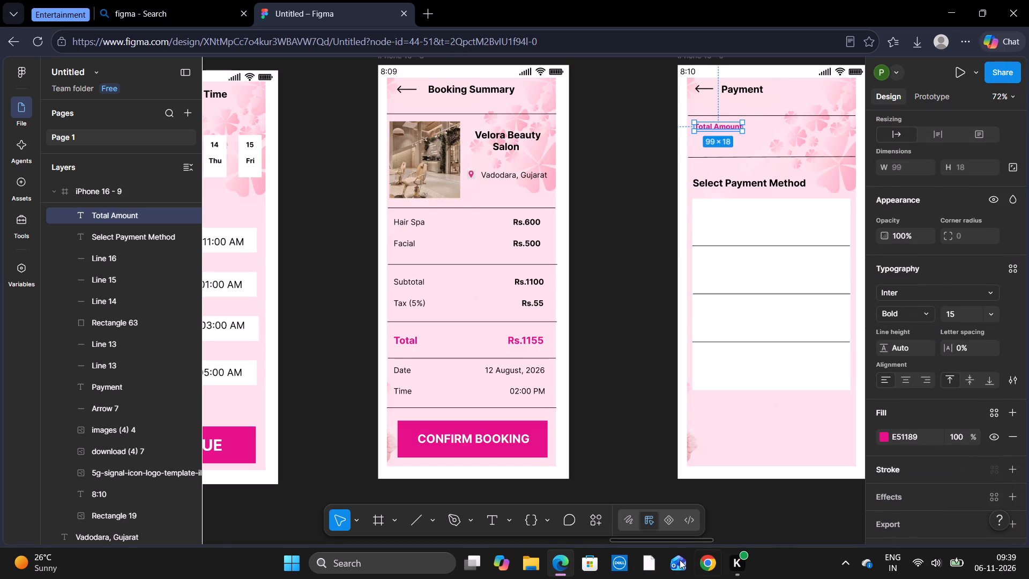
left_click(498, 519)
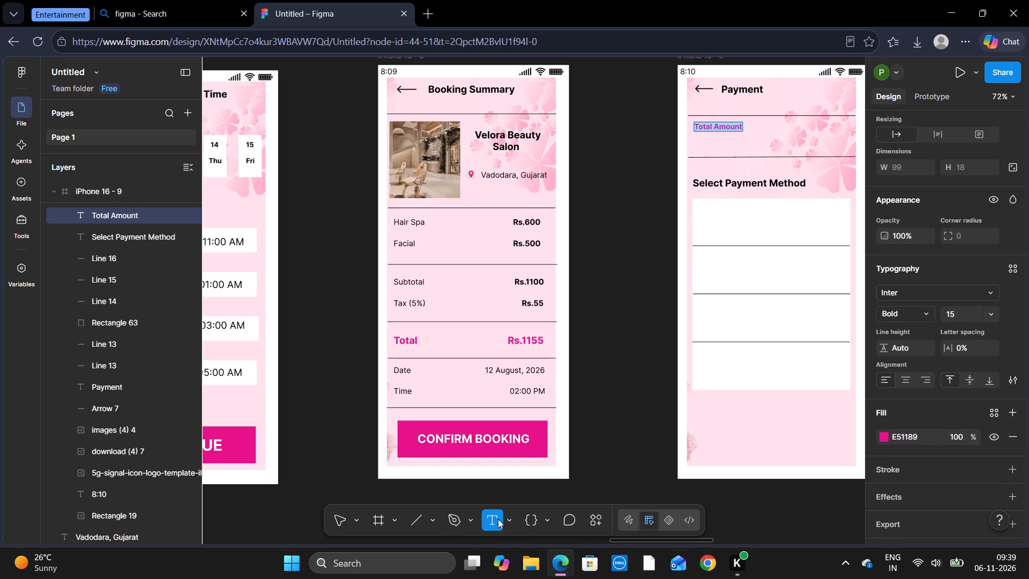
left_click(703, 146)
left_click(990, 310)
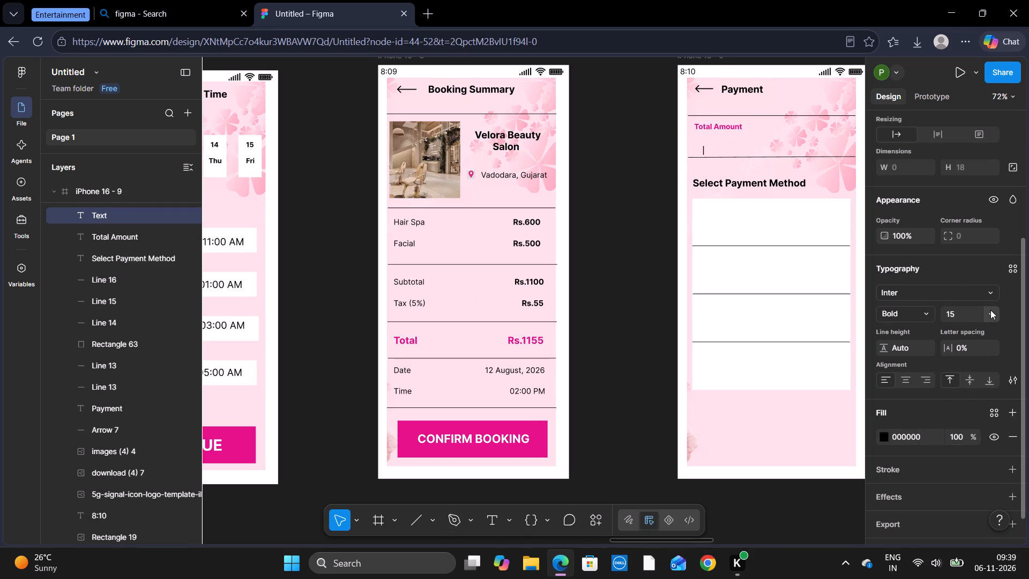
left_click(980, 345)
left_click(884, 436)
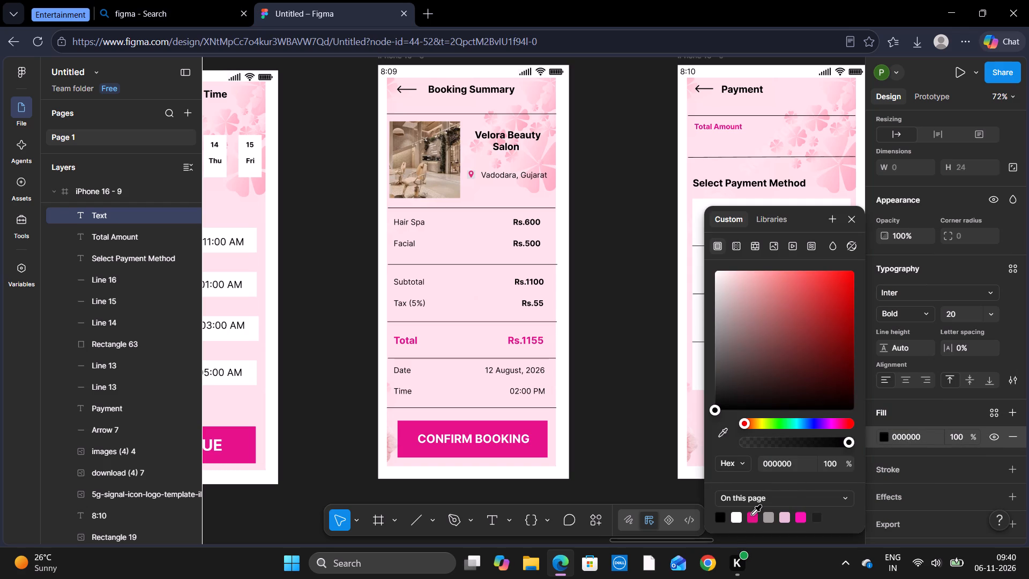
left_click(751, 517)
left_click(849, 220)
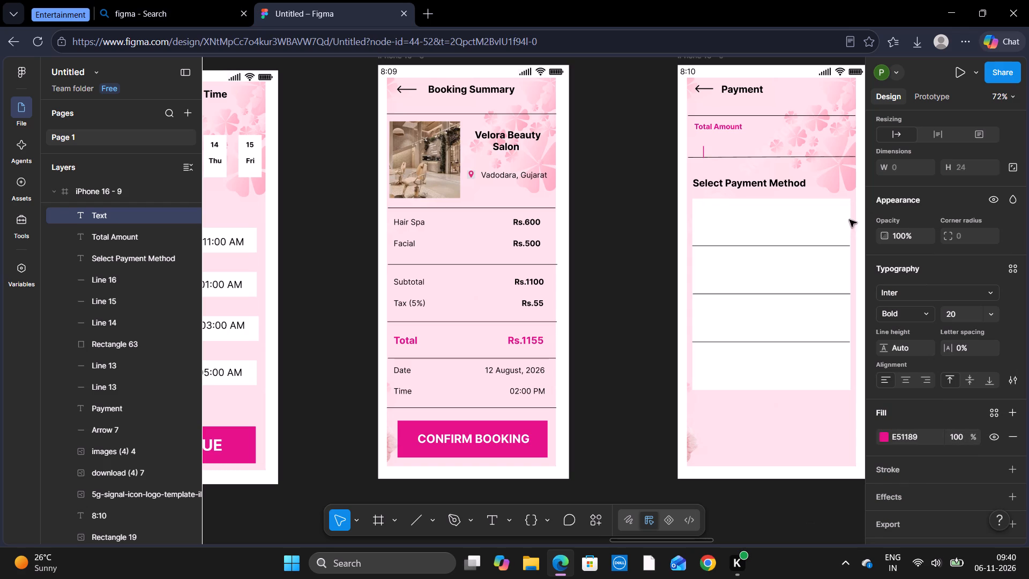
key("shift+r")
type("s.")
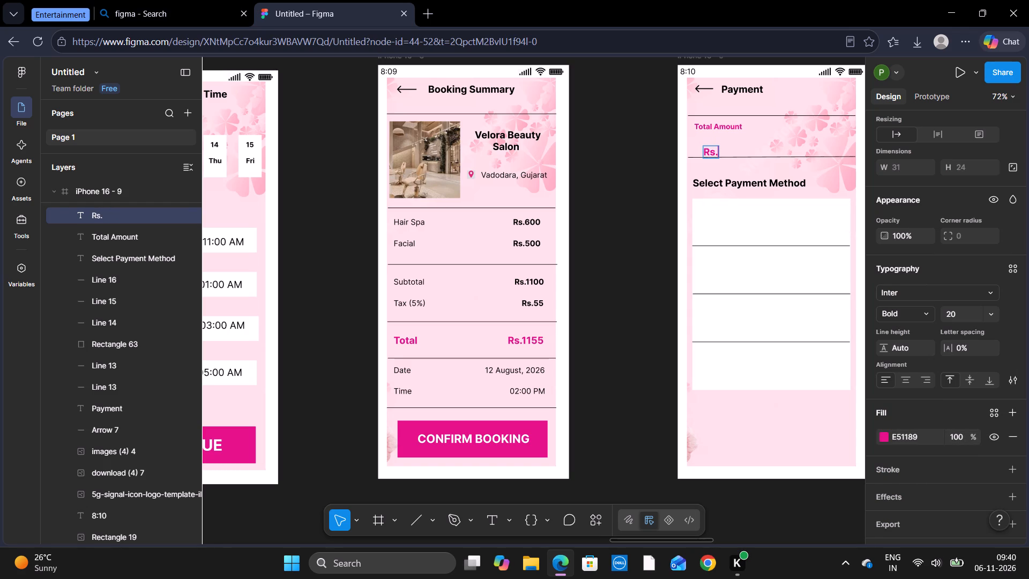
type("1155")
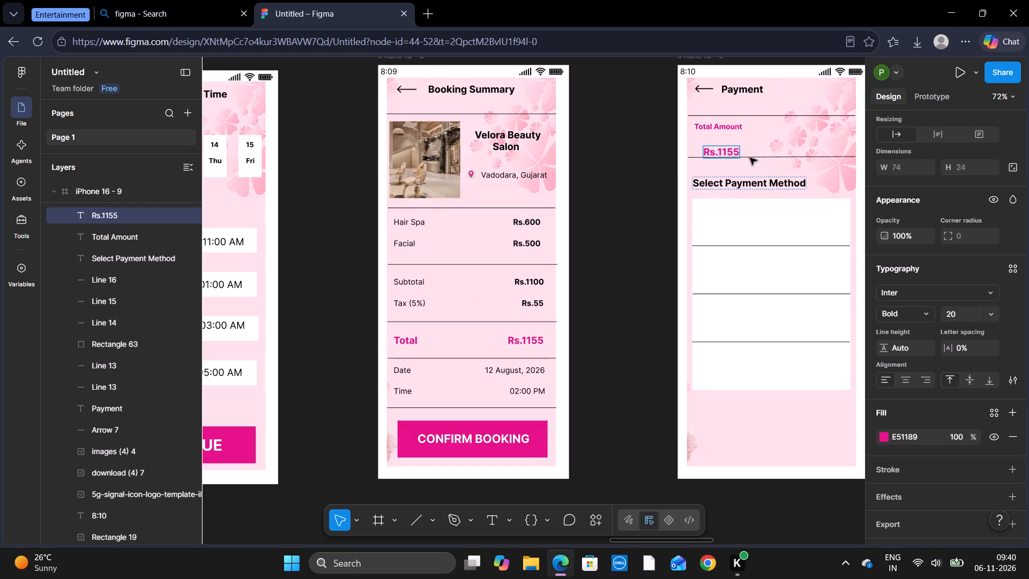
left_click(751, 150)
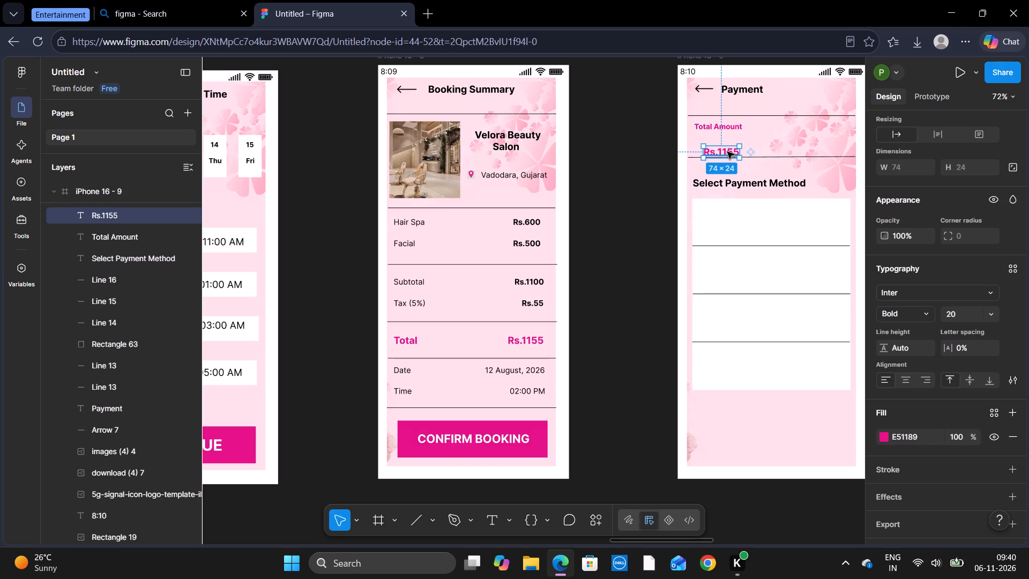
Move the "Rs.1155" text up under "Total Amount", nearly left-aligned with it and clear of the lower divider.
left_click_drag(727, 152, 720, 145)
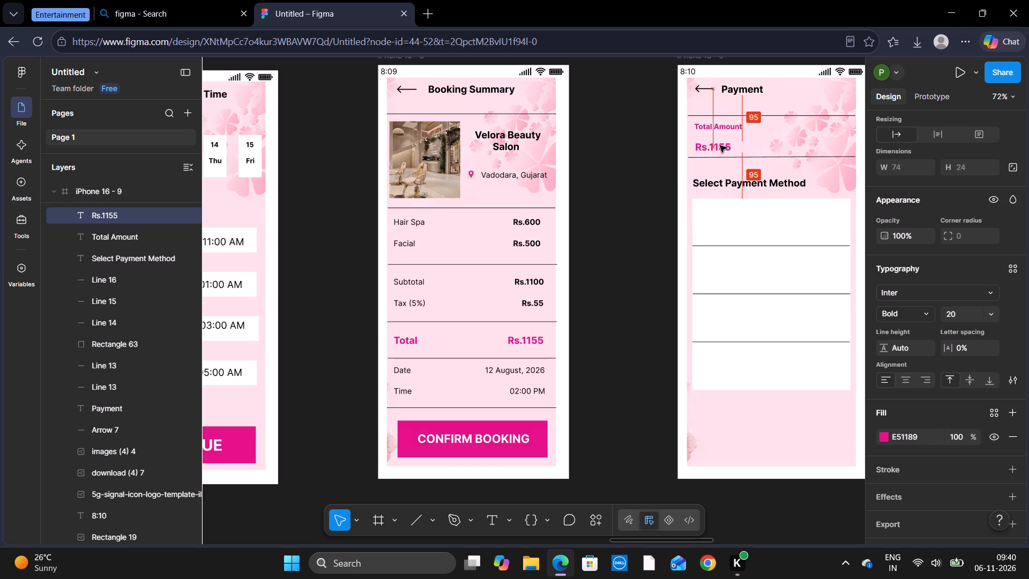
left_click_drag(720, 145, 721, 144)
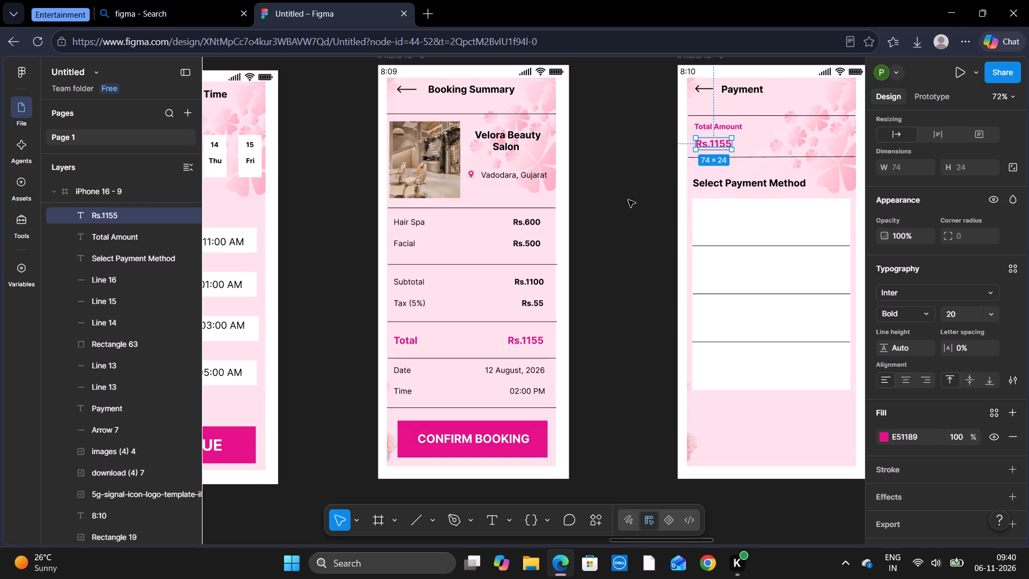
left_click(628, 200)
Nudge the "Total Amount" text down to about X 34, Y 121, closer to the "Rs.1155" amount.
scroll(628, 200, "down", 1)
scroll(628, 200, "up", 1)
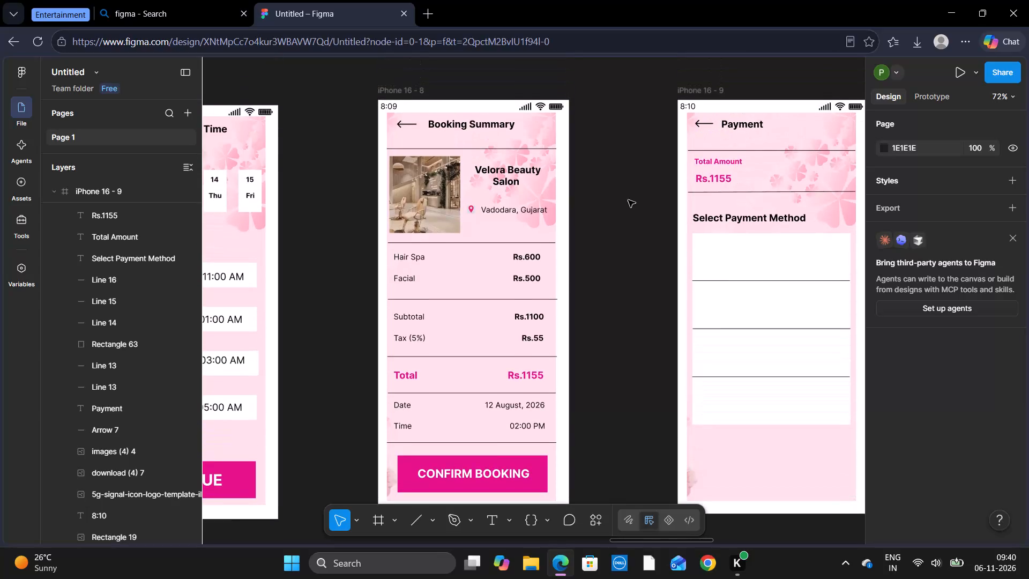
left_click(741, 157)
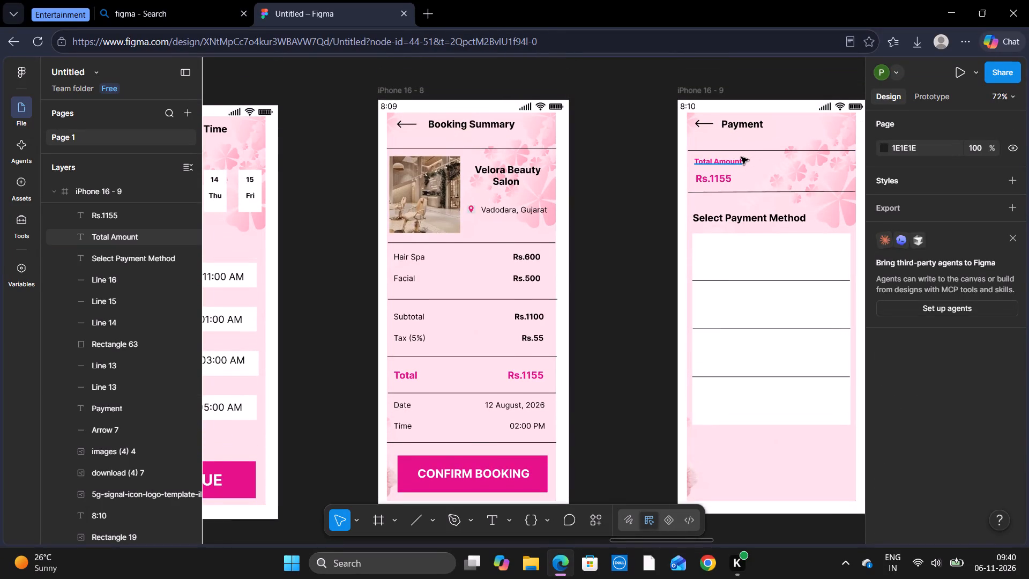
left_click(729, 161)
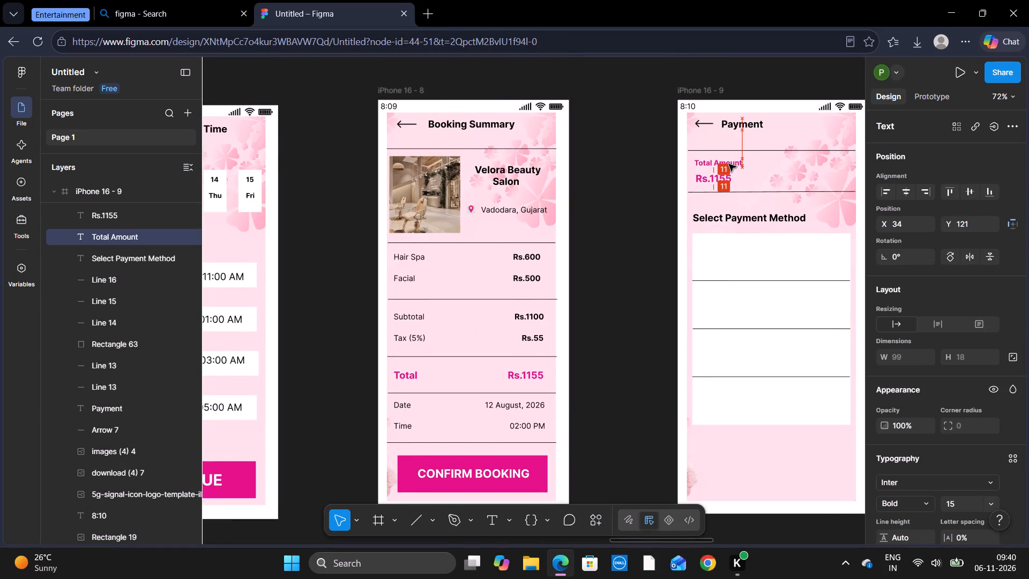
left_click(659, 204)
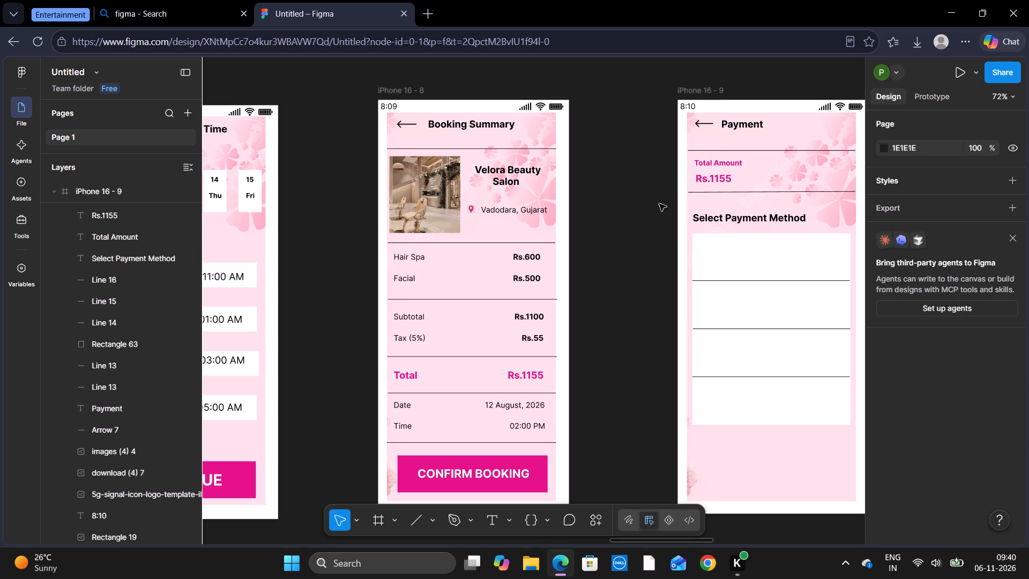
left_click(741, 160)
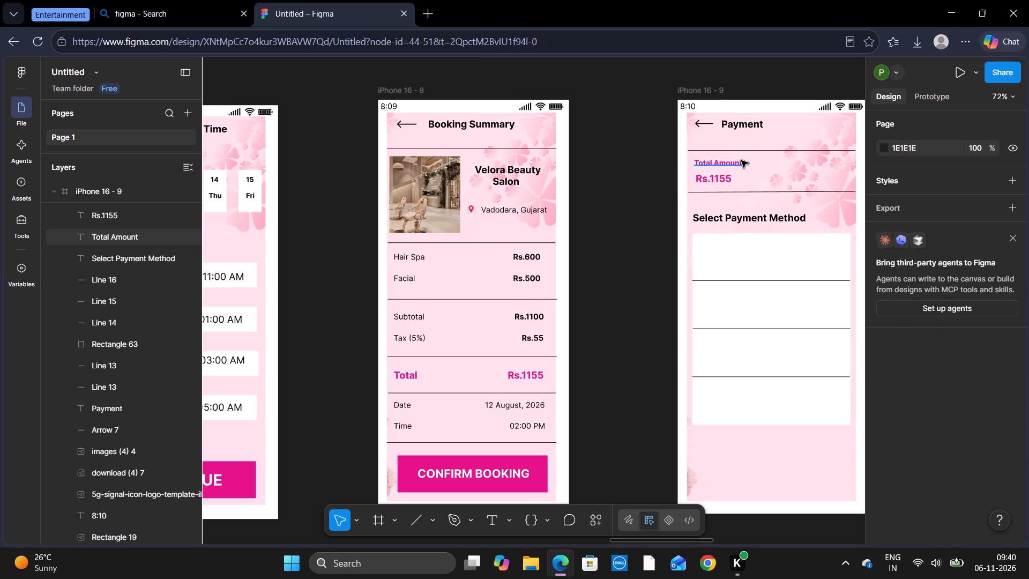
left_click(734, 162)
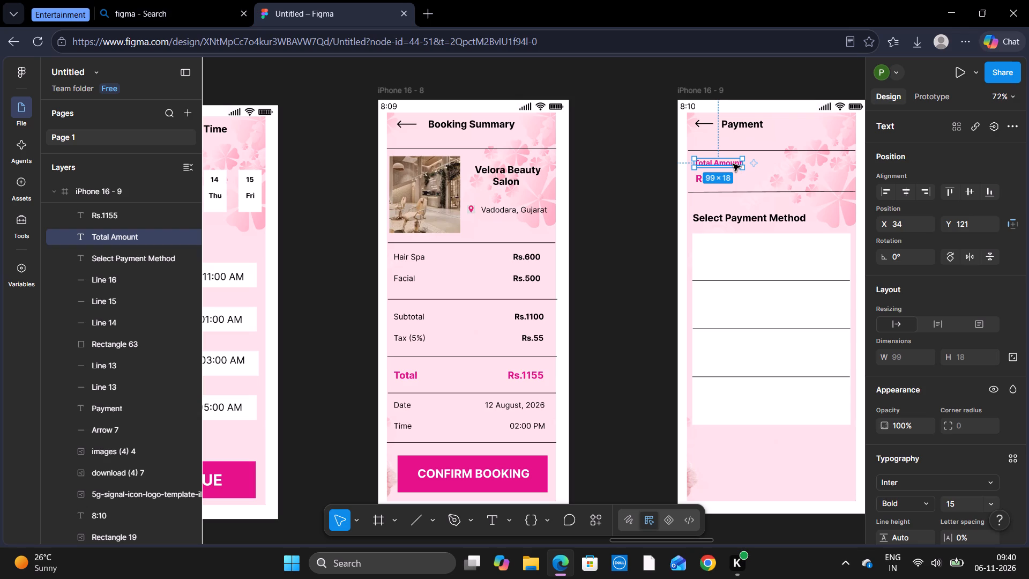
left_click(620, 213)
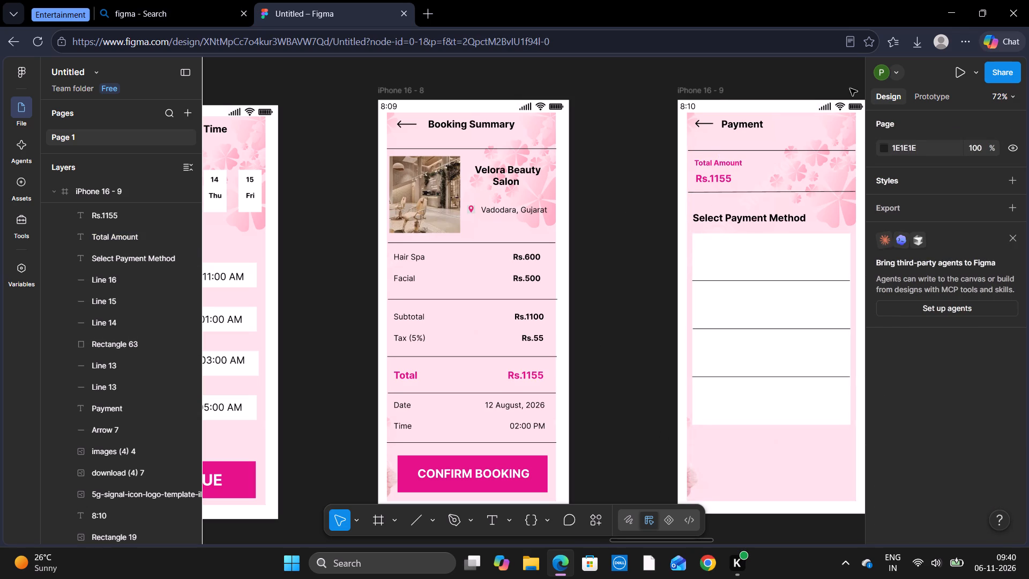
Save the design file and close the browser window.
key("ctrl+s")
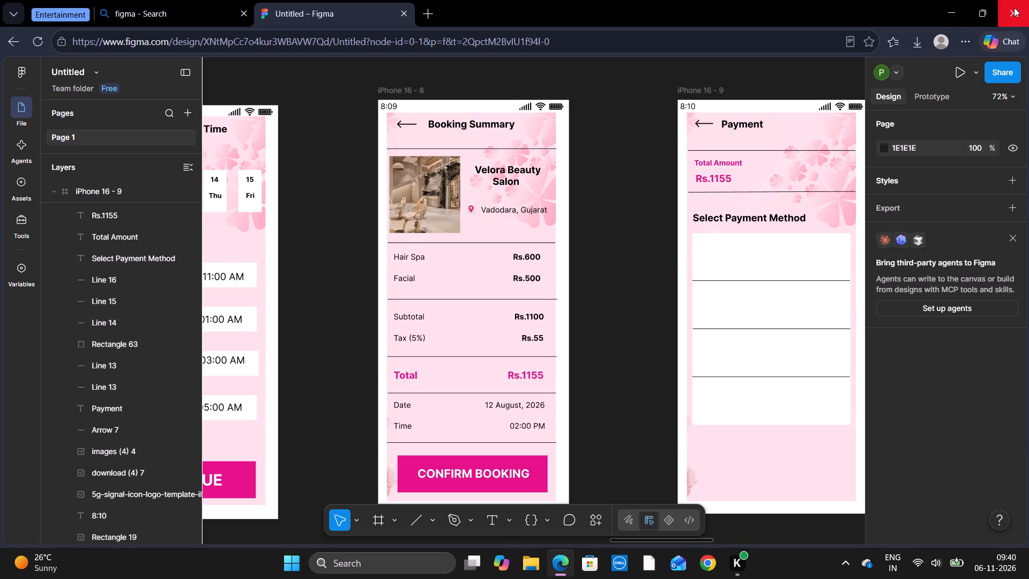
left_click(1014, 8)
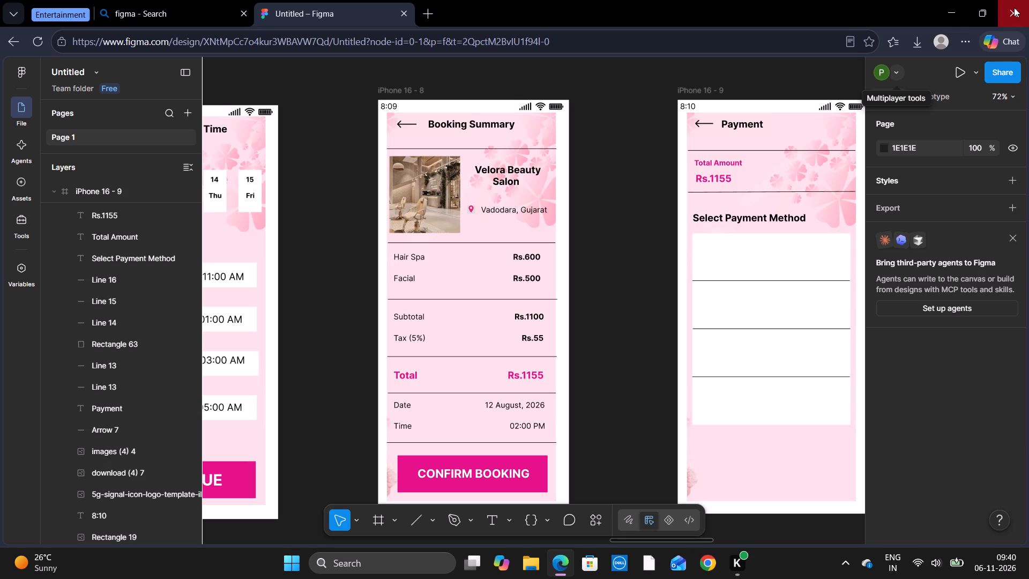